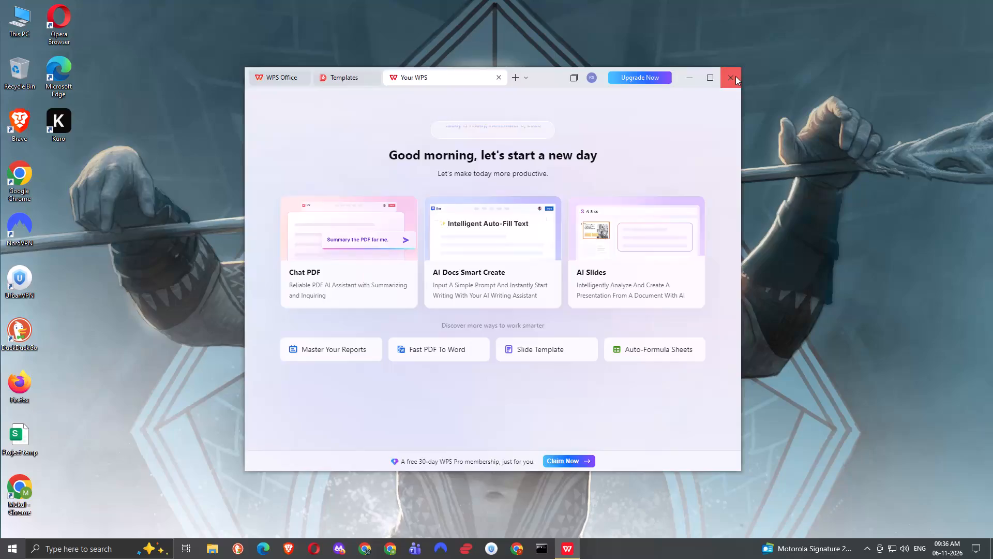
Close the WPS Office window.
left_click(735, 76)
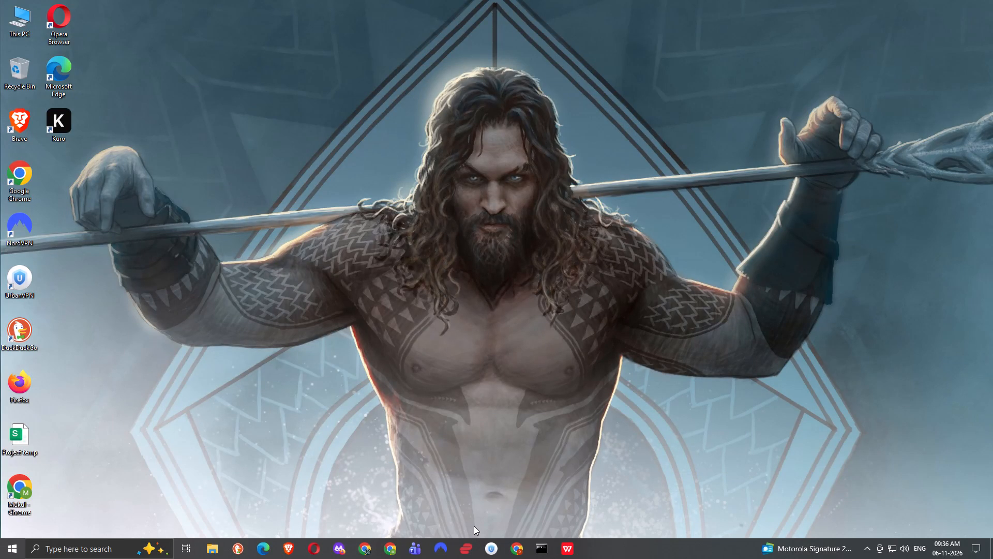
Launch Google Chrome and the ExpressVPN app from the desktop.
left_click(390, 550)
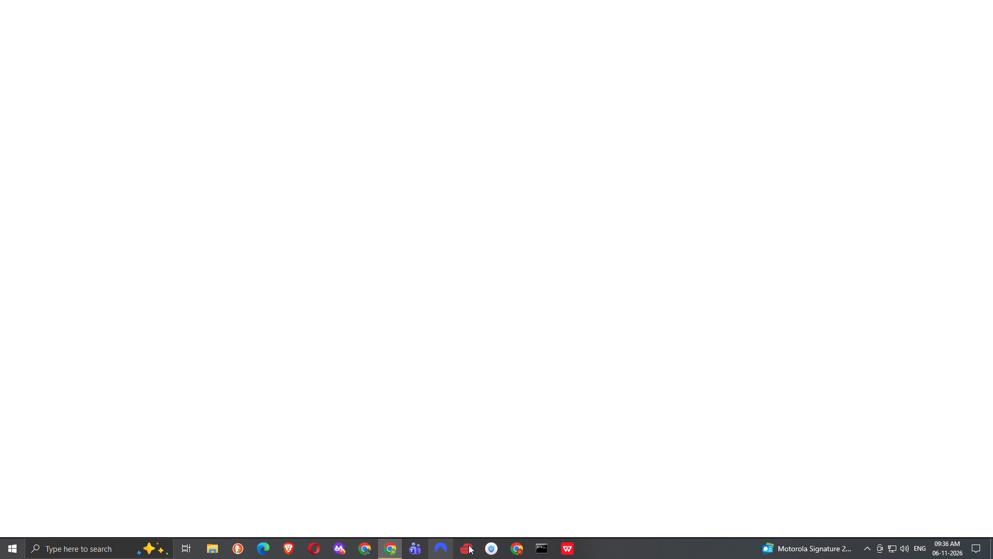
left_click(465, 546)
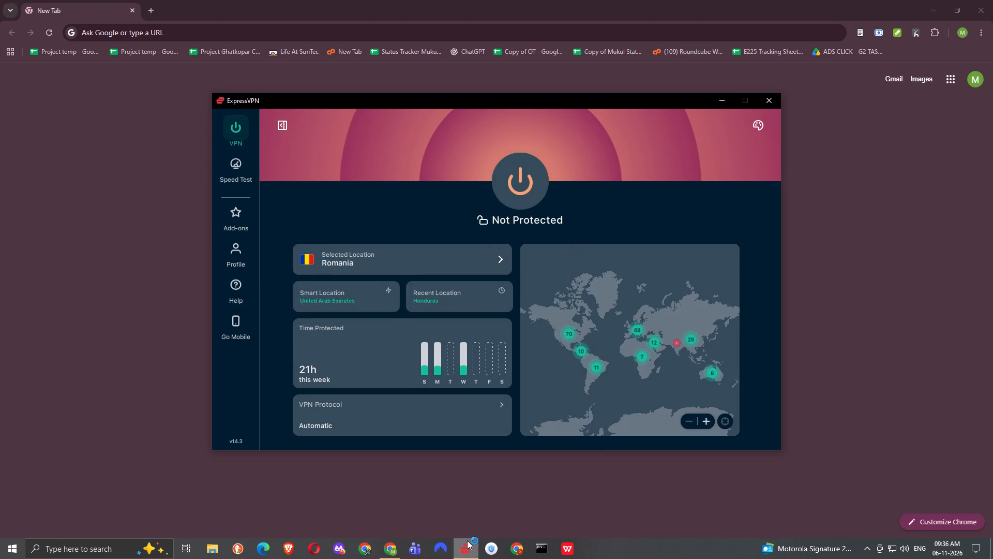
Switch from ExpressVPN back to the Google Chrome window with the new tab page.
left_click(882, 201)
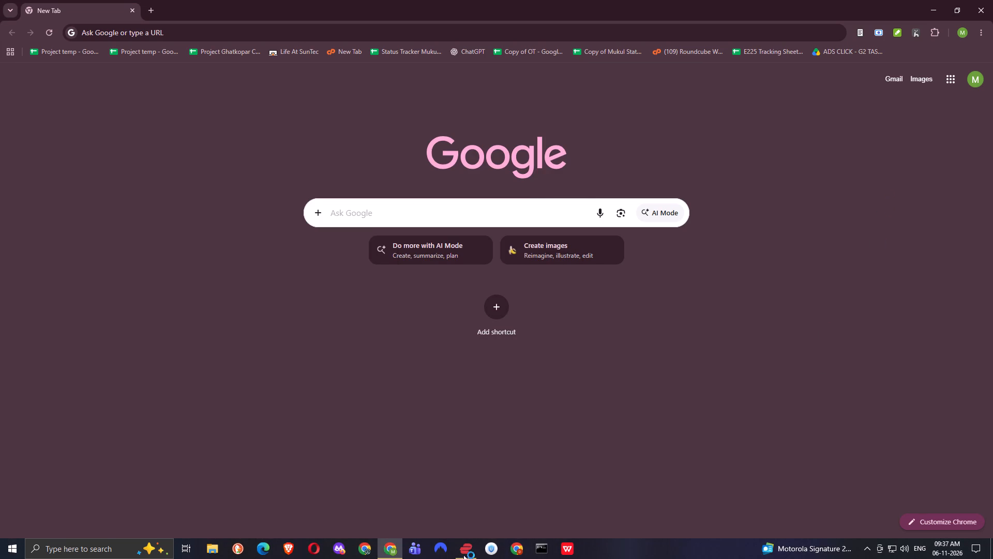
left_click(461, 556)
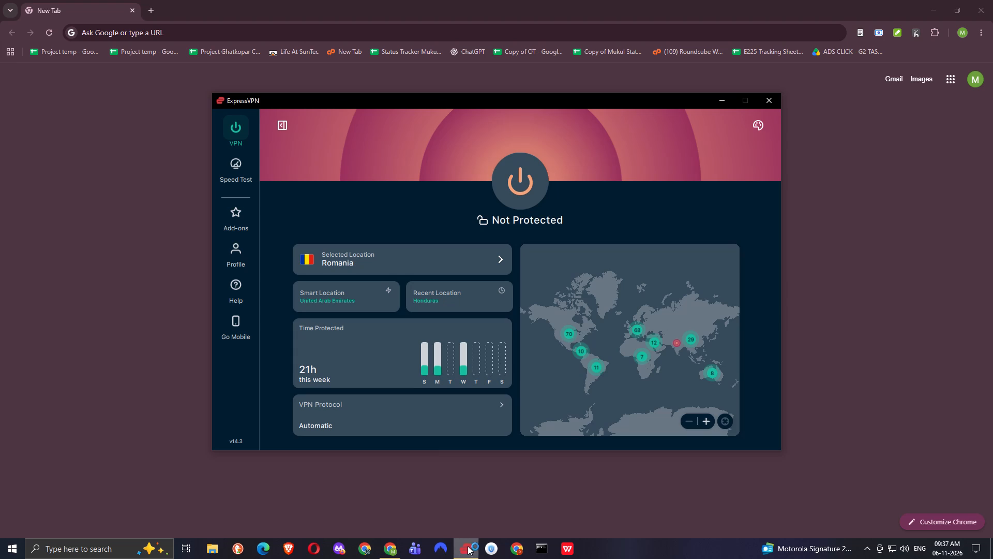
left_click(388, 553)
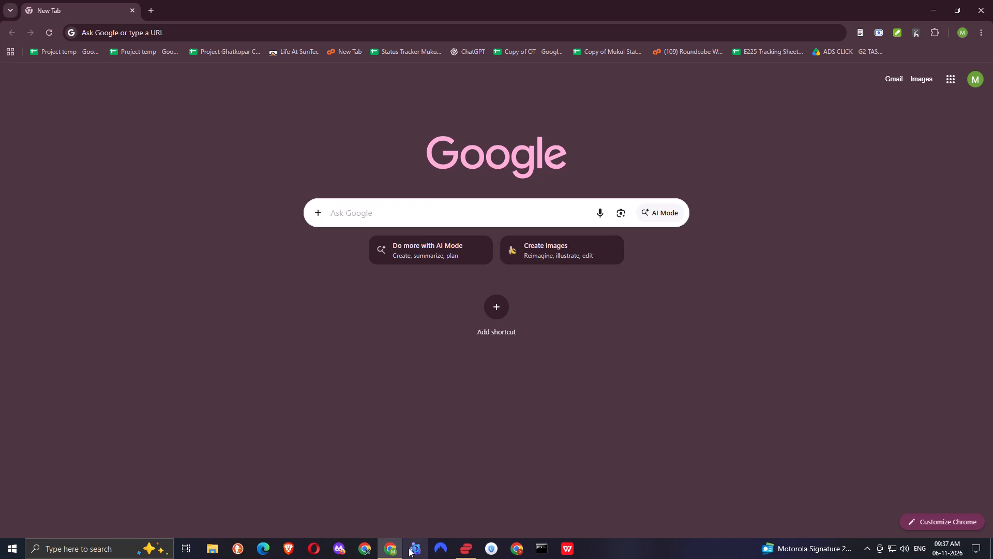
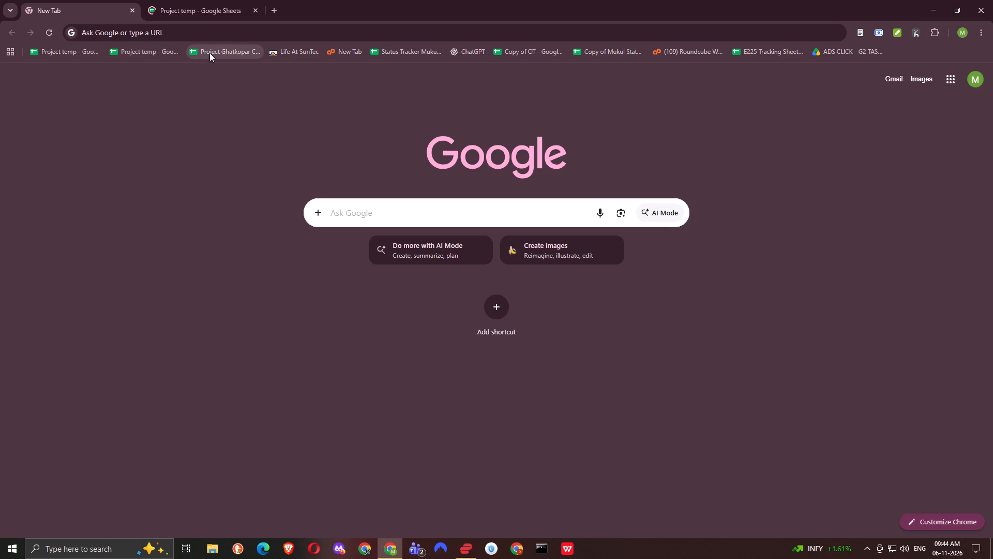
Open the bookmarked Google Sheets file "Copy of Mukul Stat..." from the new tab page.
left_click(582, 51)
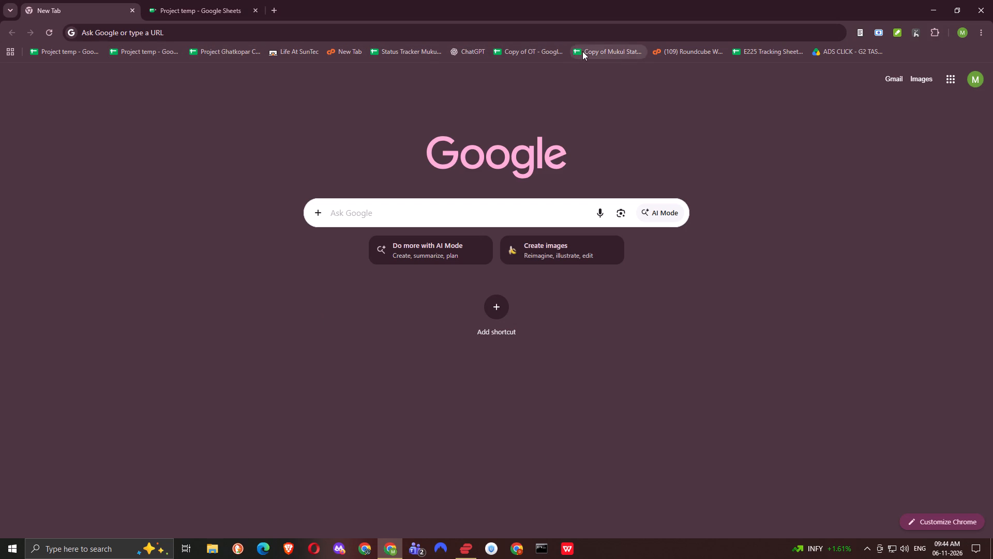
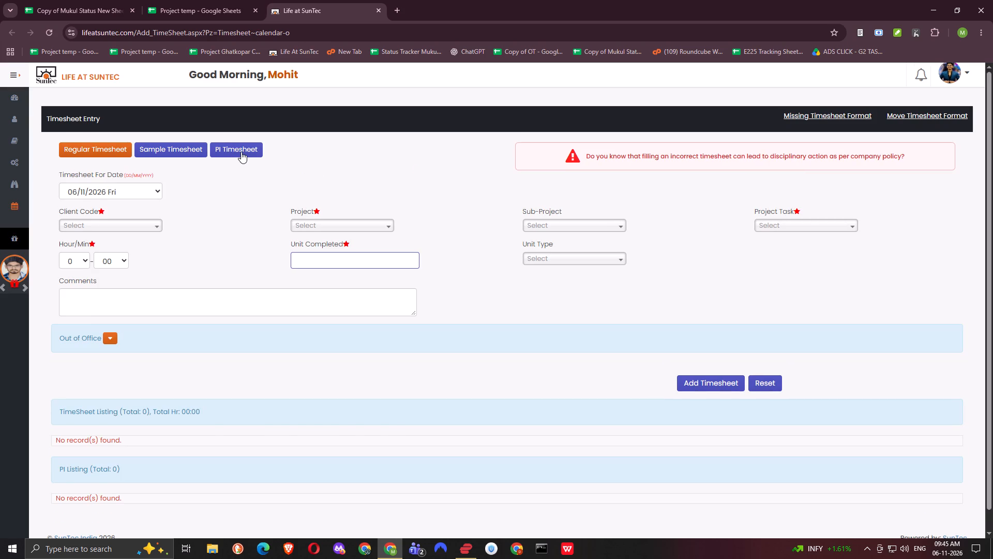
left_click(241, 152)
left_click(237, 185)
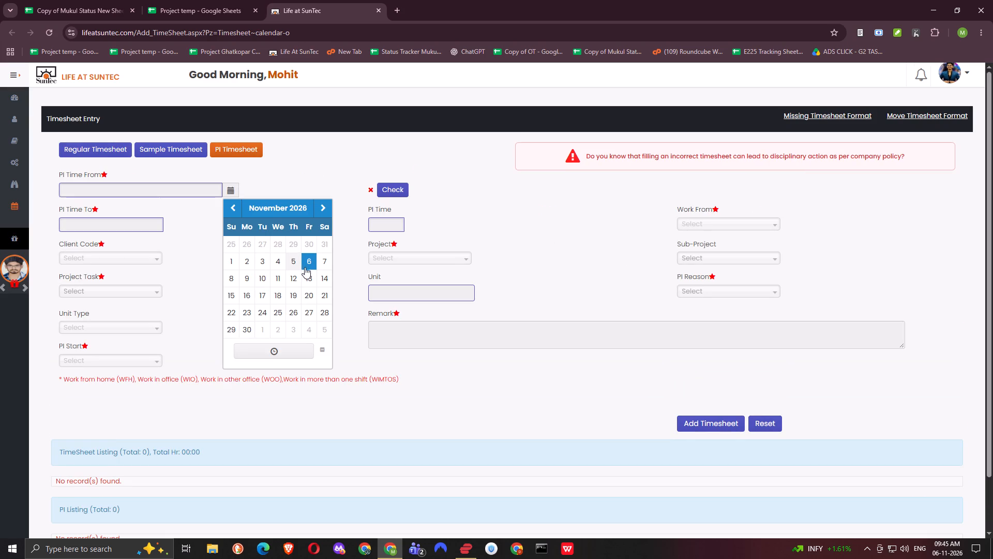
left_click(299, 263)
left_click(298, 352)
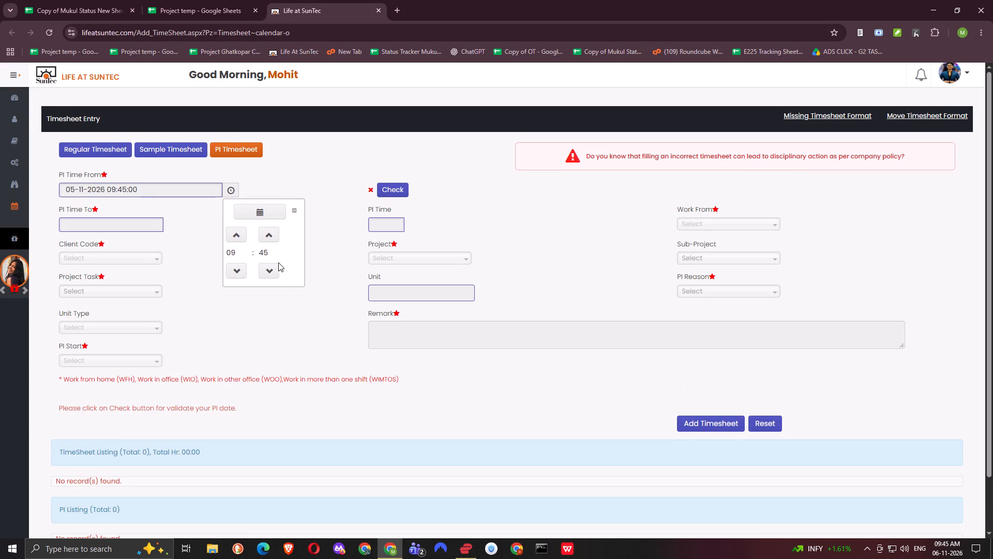
left_click(235, 252)
left_click(246, 310)
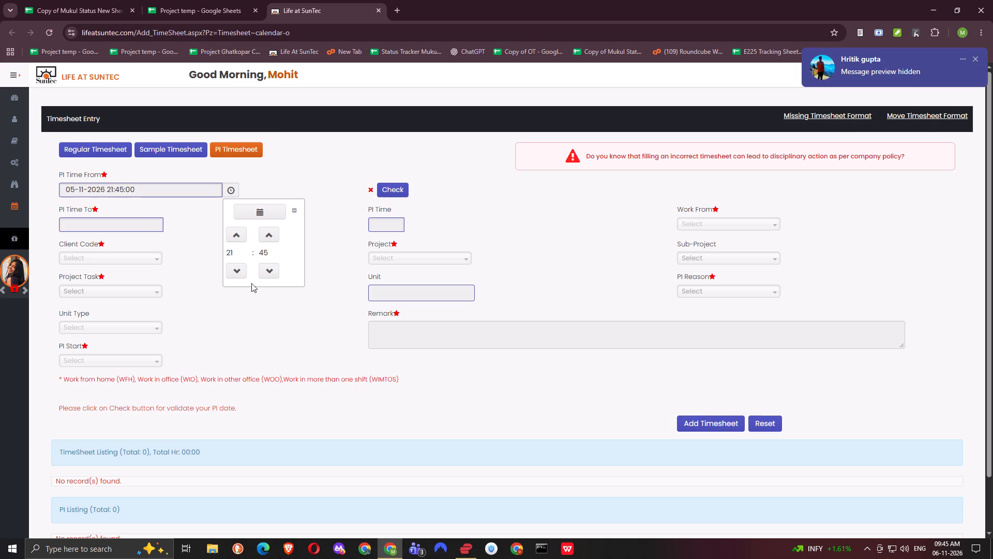
left_click(266, 253)
left_click(229, 233)
left_click(385, 190)
left_click(231, 221)
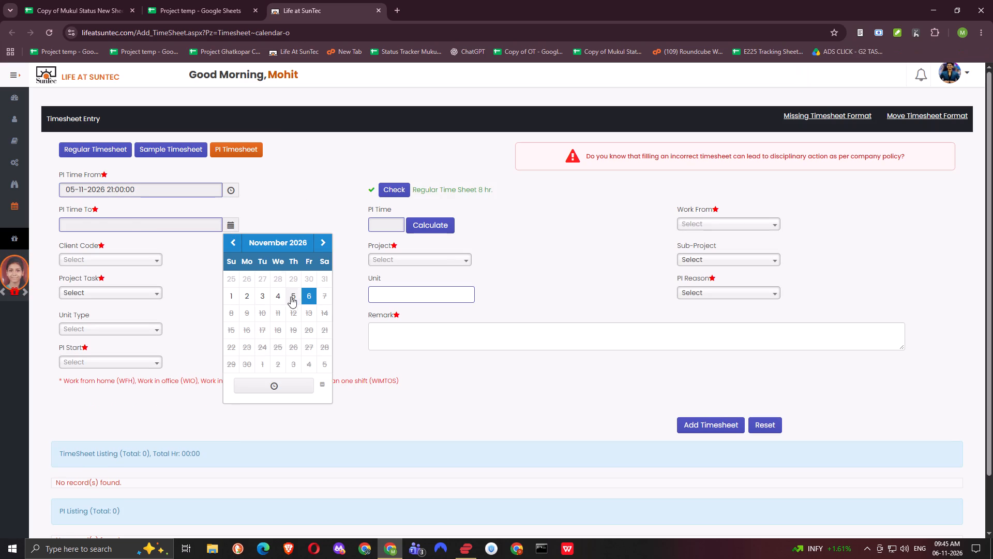
left_click(297, 297)
left_click(276, 387)
left_click(232, 290)
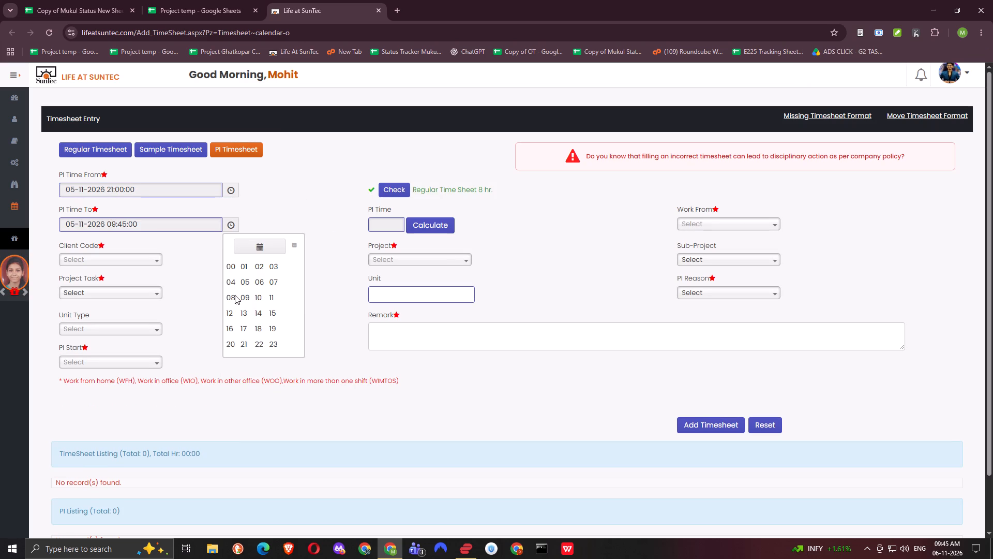
left_click(274, 347)
left_click(263, 289)
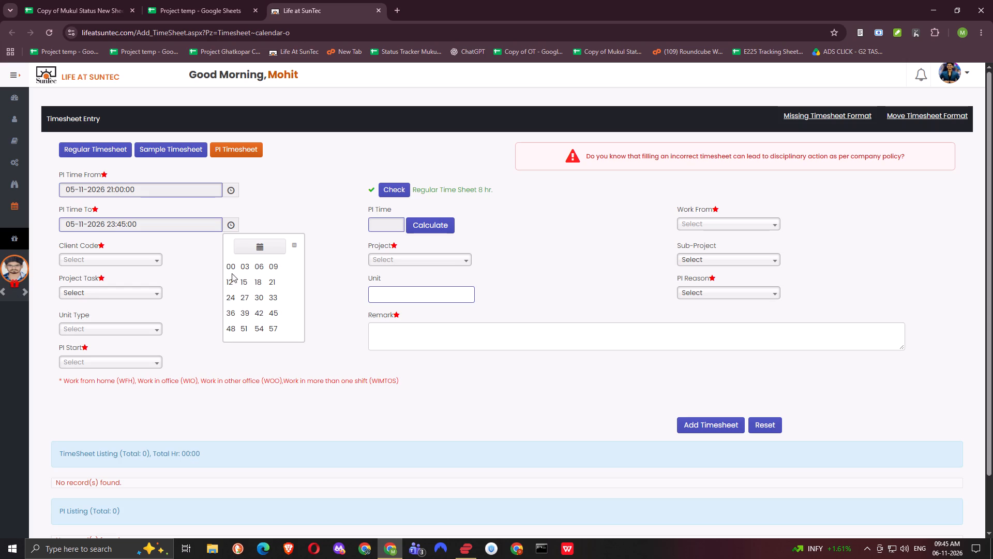
left_click(231, 270)
left_click(415, 223)
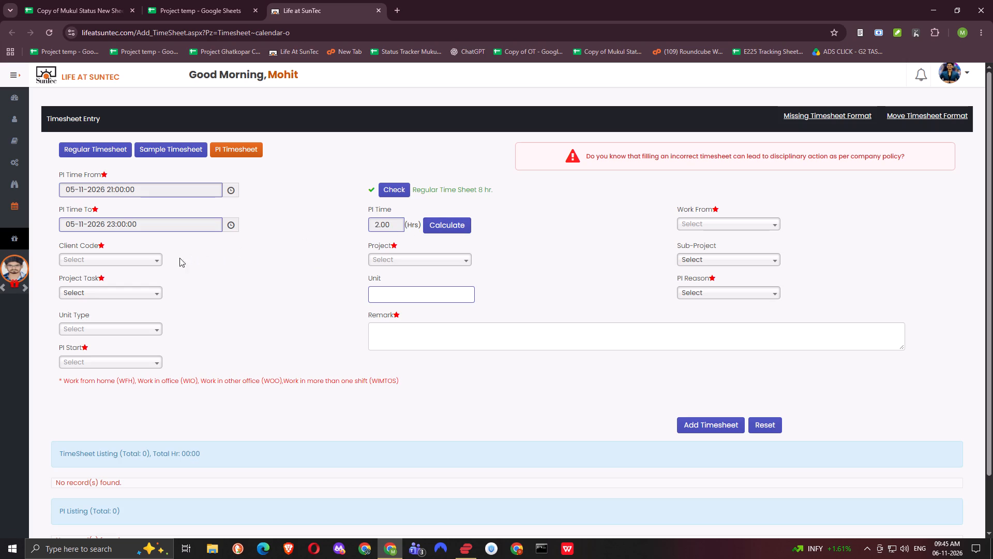
Set the PI entry's client code to E225 and its project to E225-NM031.
left_click(155, 260)
type("e22")
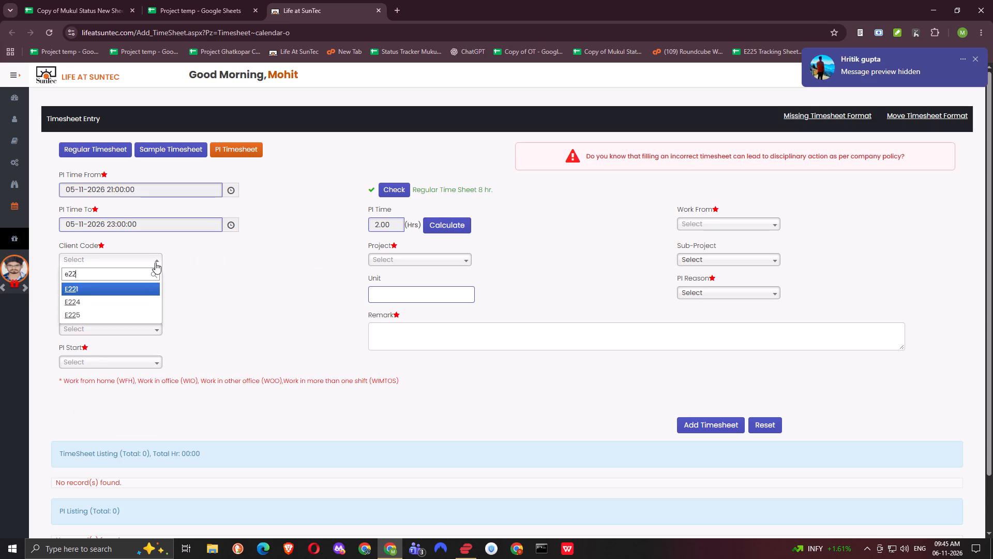
left_click(127, 315)
left_click(397, 256)
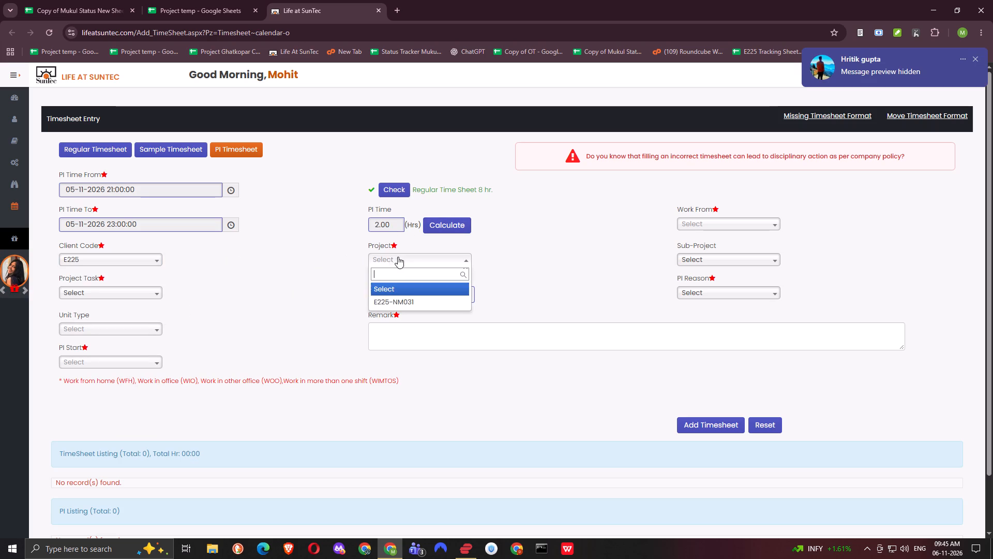
left_click(411, 301)
Set Work From to WFH and the PI Reason to Lack Of Resource.
left_click(730, 226)
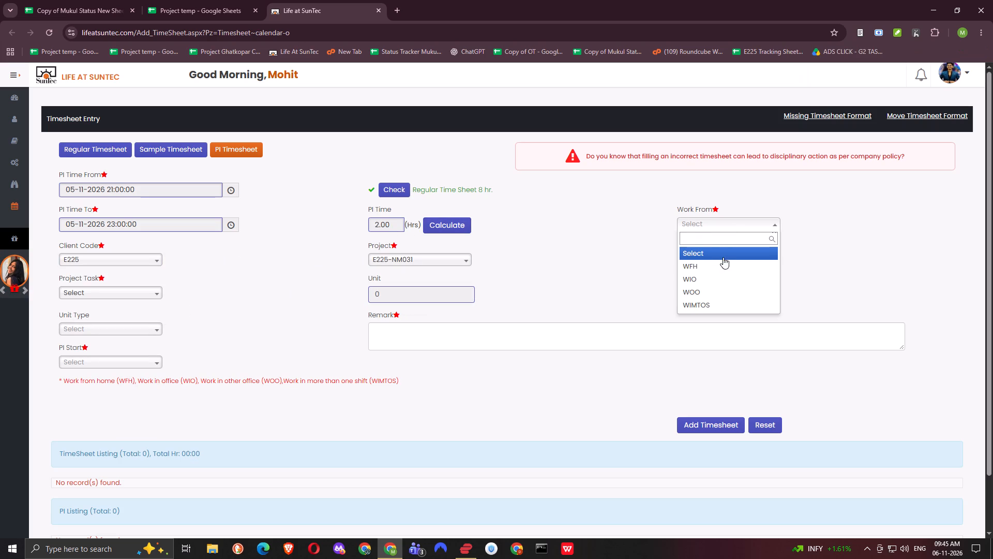
left_click(726, 267)
left_click(707, 289)
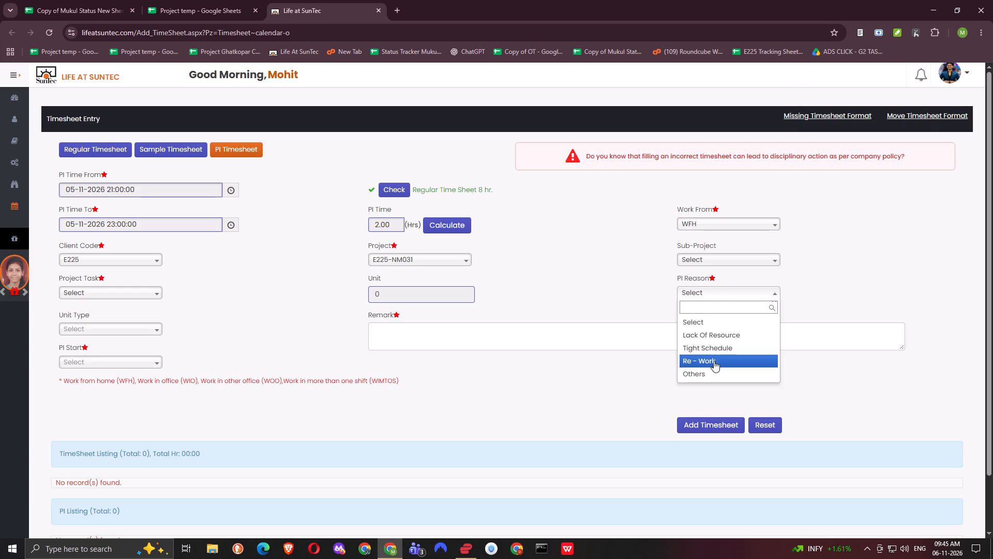
left_click(713, 339)
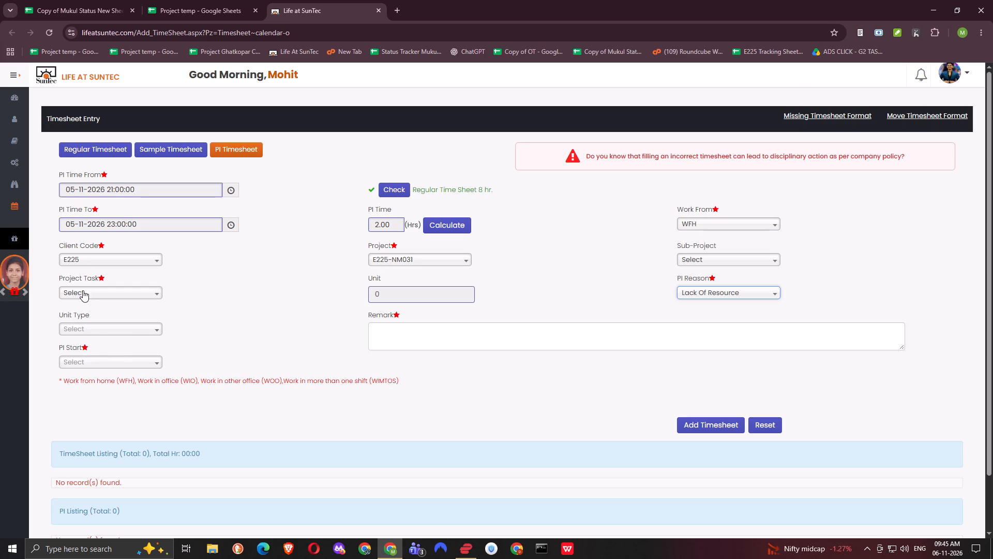
Set the Project Task to Google Ads Click and PI Start to After Shift.
left_click(85, 293)
key("g")
key("o")
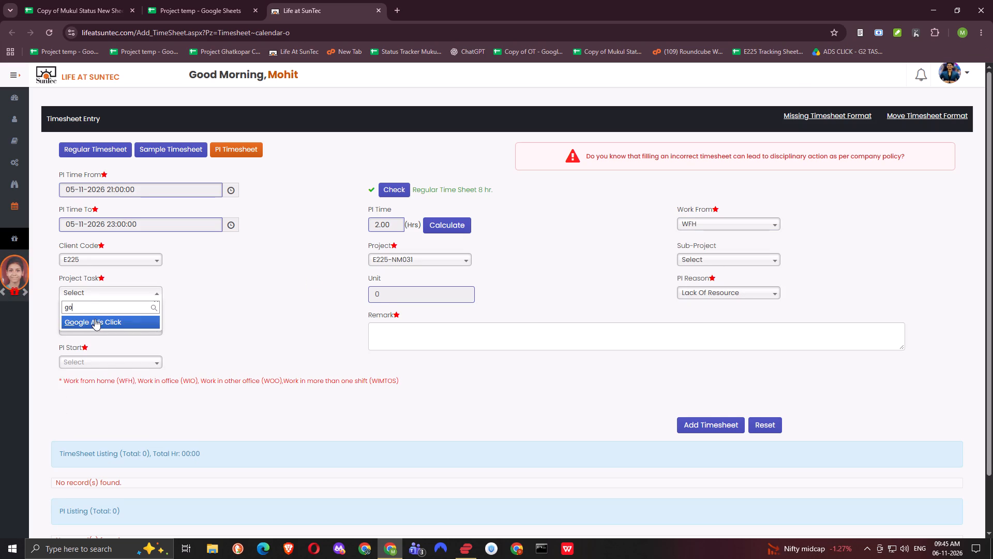
left_click(94, 319)
left_click(98, 370)
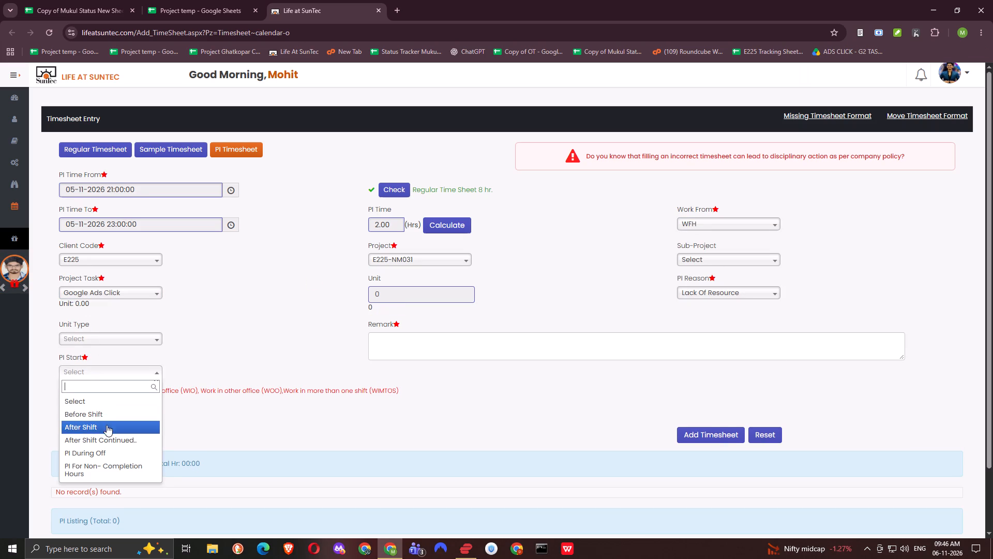
left_click(107, 425)
Enter the remark "Ads Click - 31", add the PI timesheet and check its entry in the PI listing.
left_click(359, 351)
left_click(382, 349)
key("shift+a")
type("ds Click - 31")
left_click(684, 430)
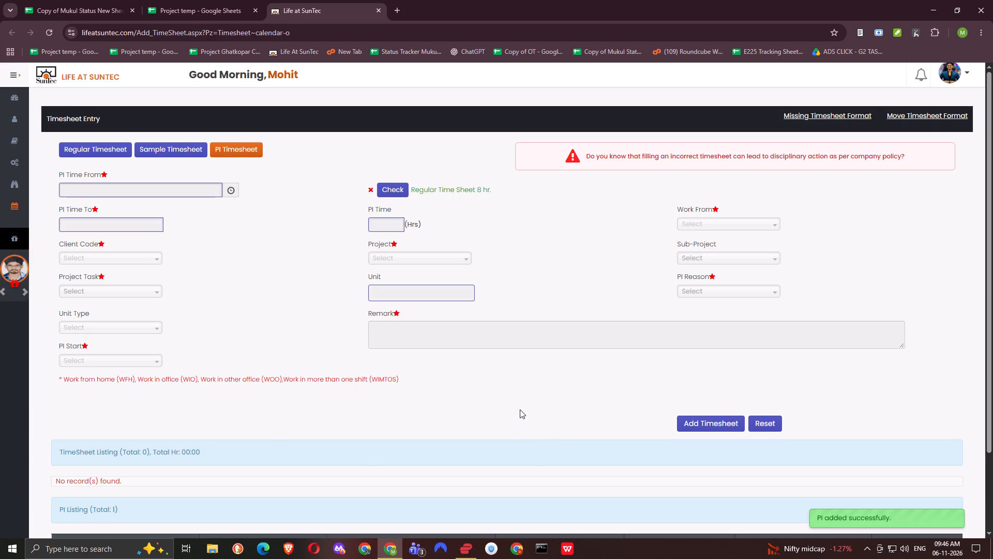
scroll(520, 409, "down", 6)
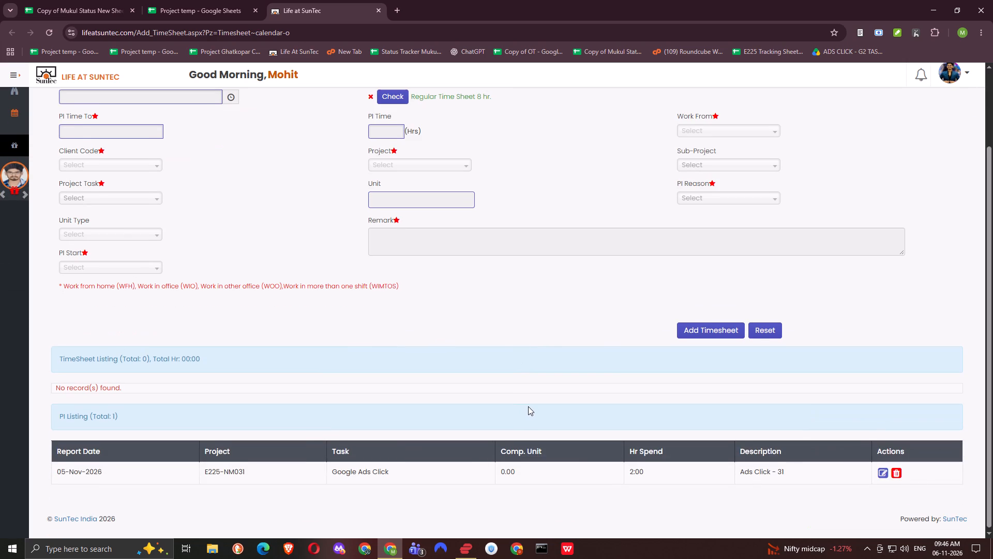
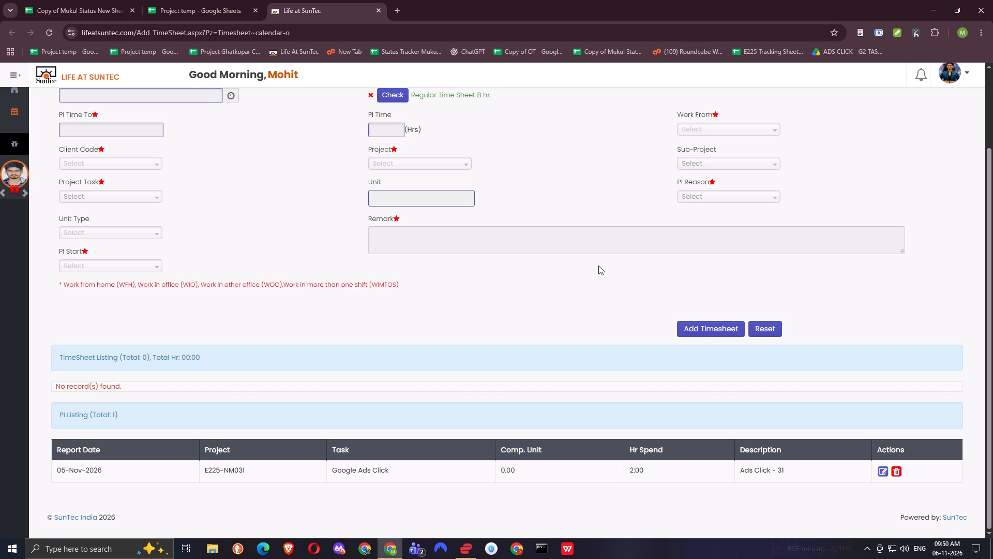
Close the Life at SunTec timesheet page and switch to the Fill Details sheet of the status spreadsheet.
scroll(620, 298, "down", 3)
scroll(520, 320, "up", 5)
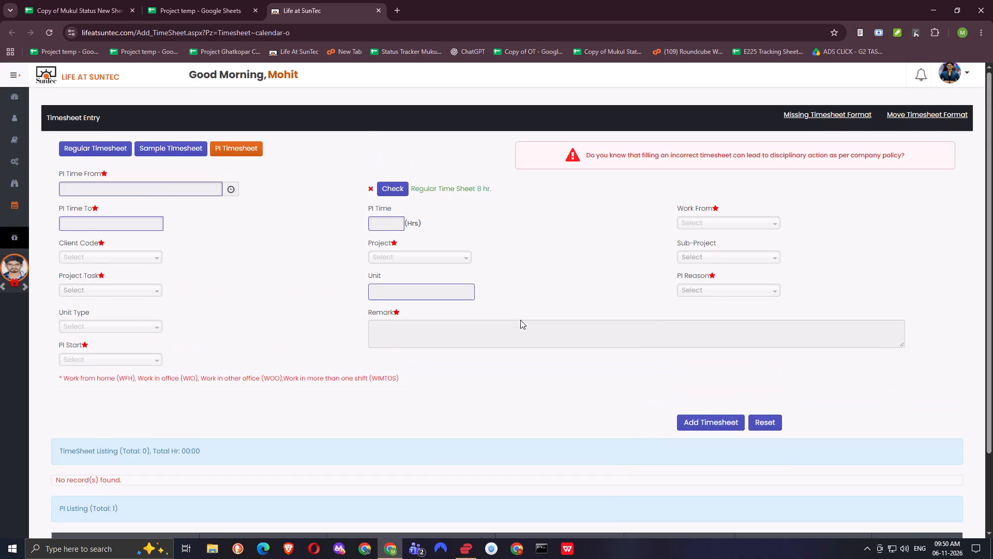
middle_click(329, 10)
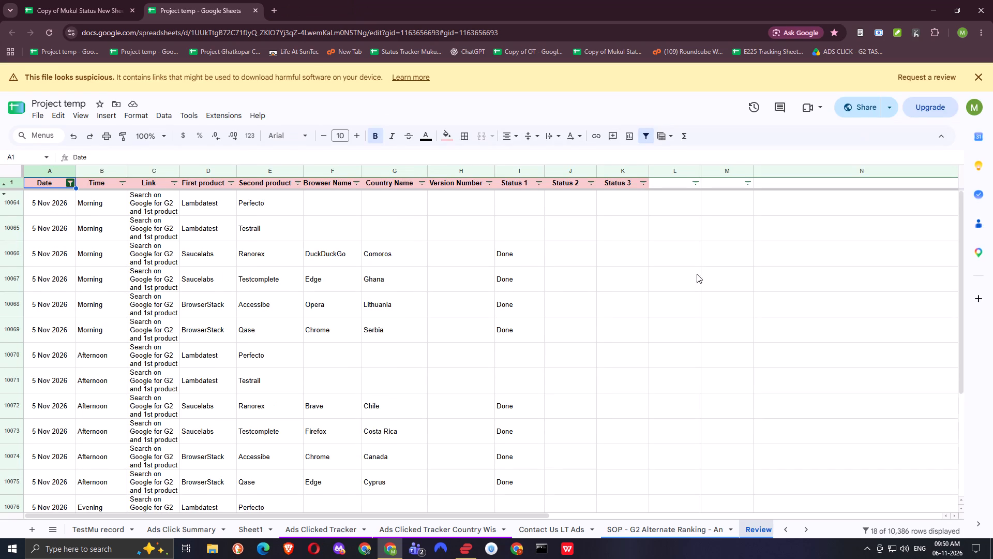
scroll(841, 314, "down", 4)
scroll(438, 323, "up", 6)
left_click(90, 0)
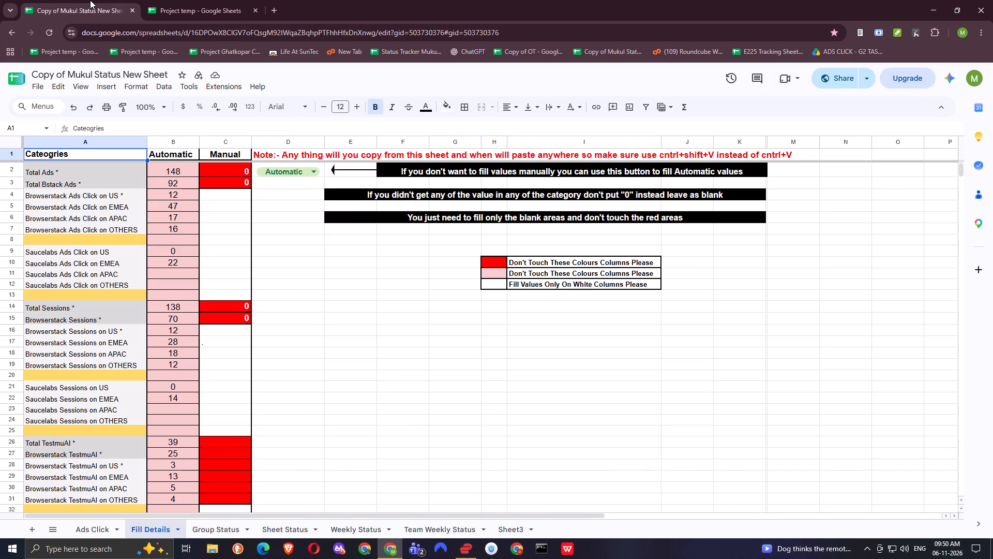
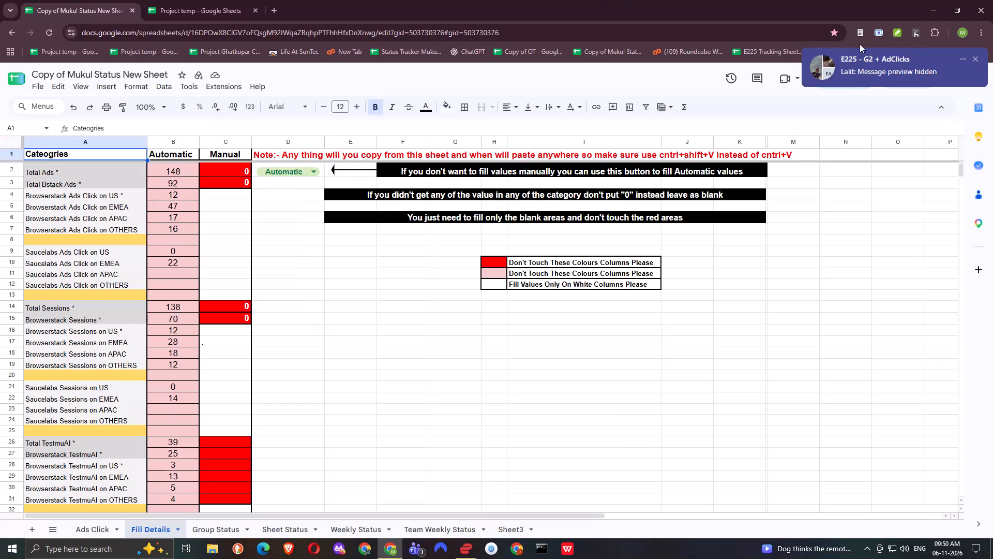
Dismiss the E225 - G2 + AdClicks chat notification covering the corner of the status spreadsheet.
left_click(977, 60)
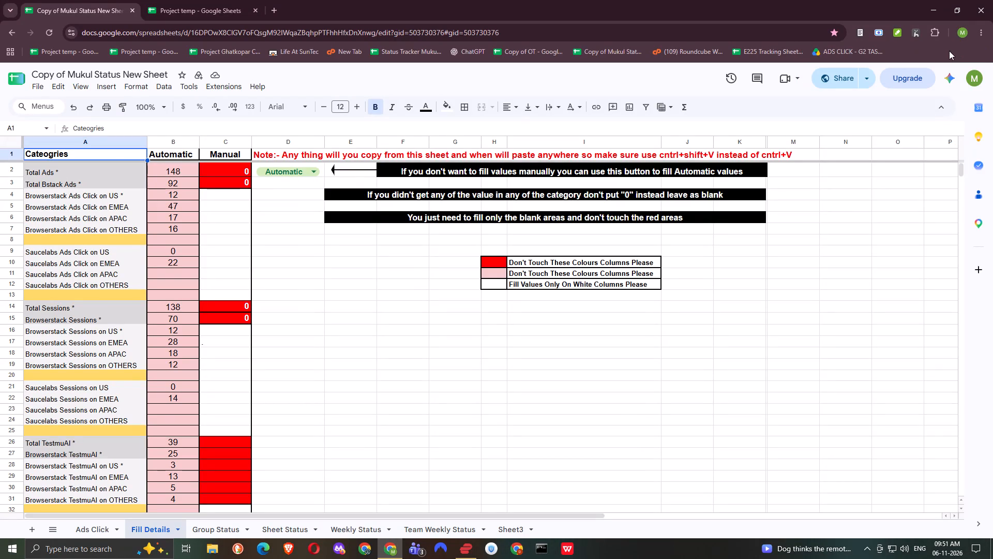
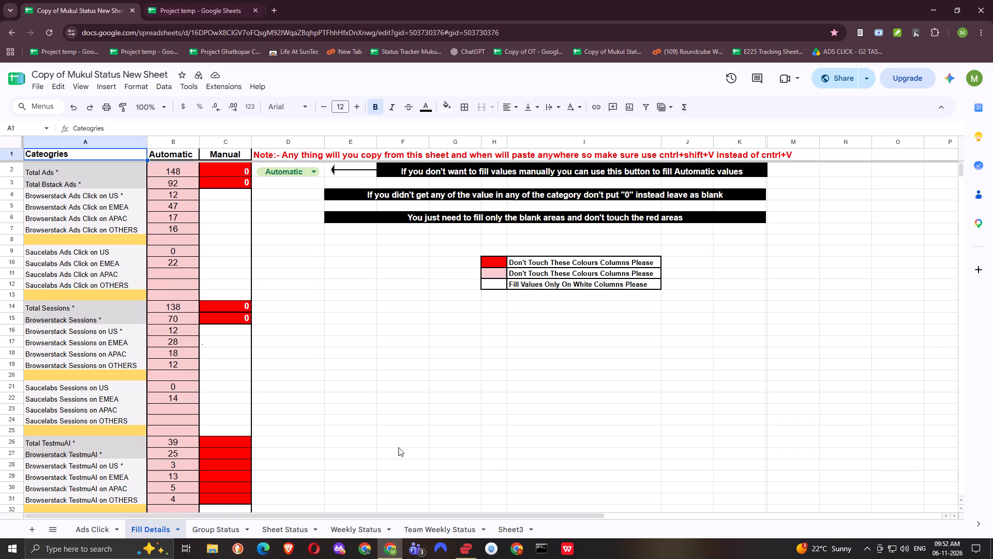
On the Ads Click sheet, clear all category values in the Testmu column, rows 2 to 48, above the total.
left_click(106, 528)
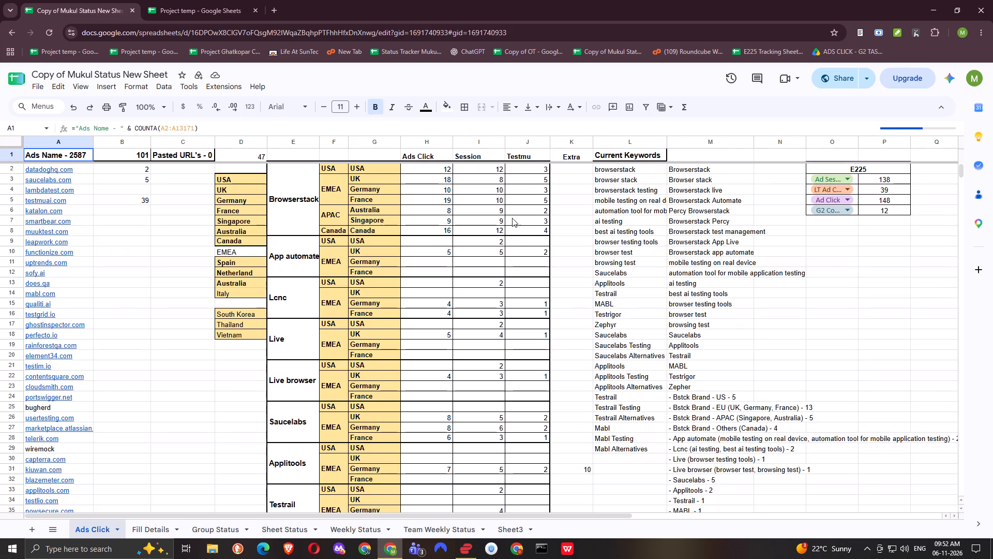
left_click_drag(531, 170, 559, 363)
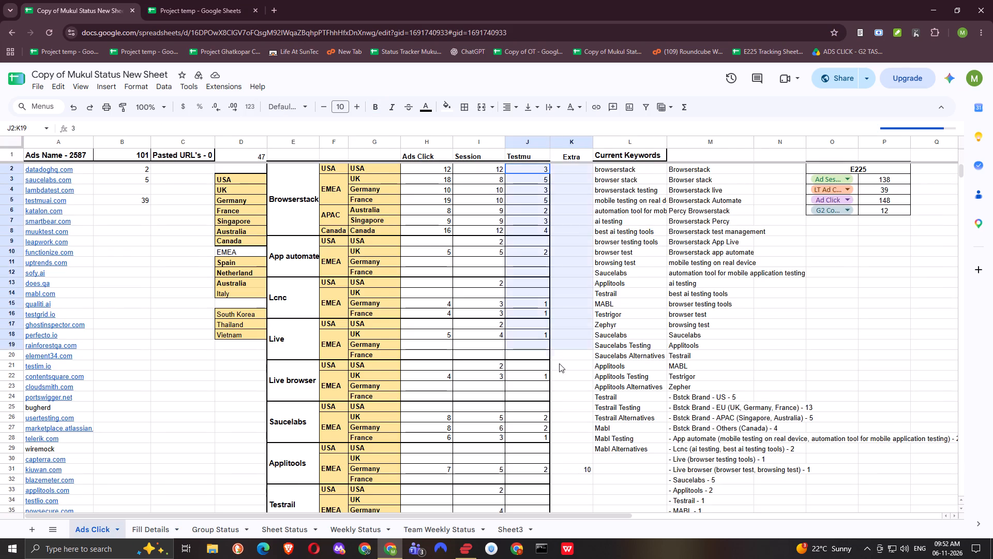
left_click_drag(559, 363, 536, 488)
scroll(557, 370, "down", 3)
key("Delete")
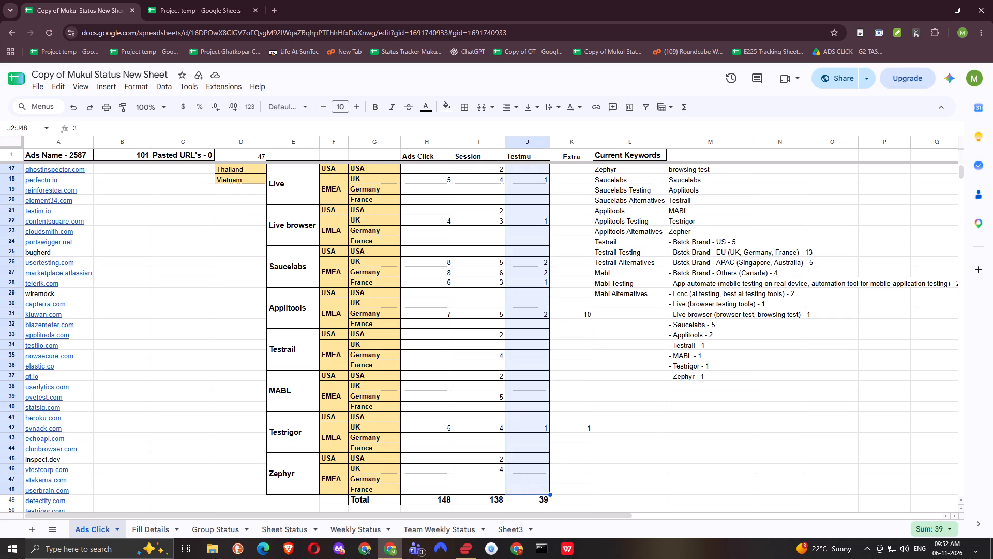
For Applitools Germany, enter 2 in the Testmu column and set the Extra value to 8.
scroll(500, 470, "up", 4)
scroll(526, 342, "up", 4)
scroll(547, 363, "down", 2)
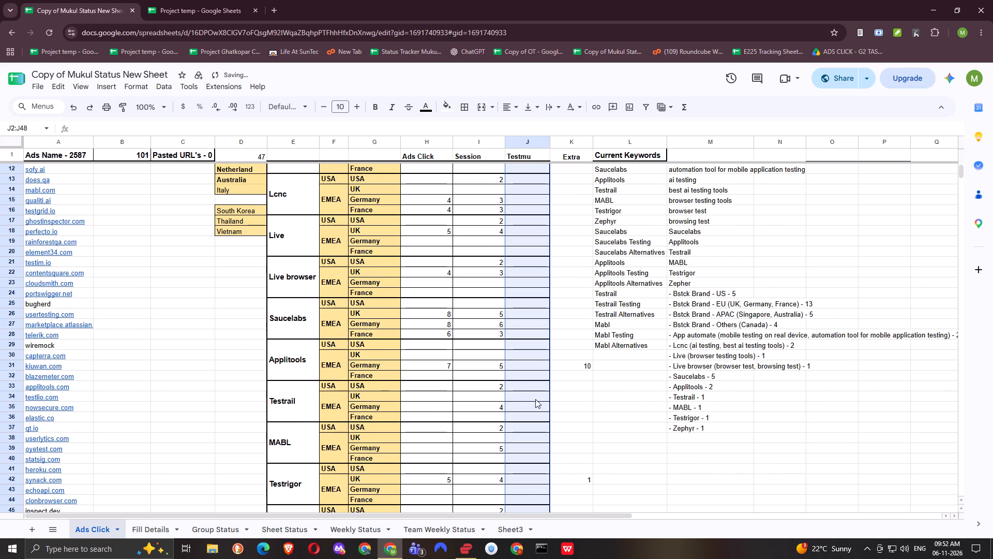
left_click(530, 365)
key("2")
key("Right")
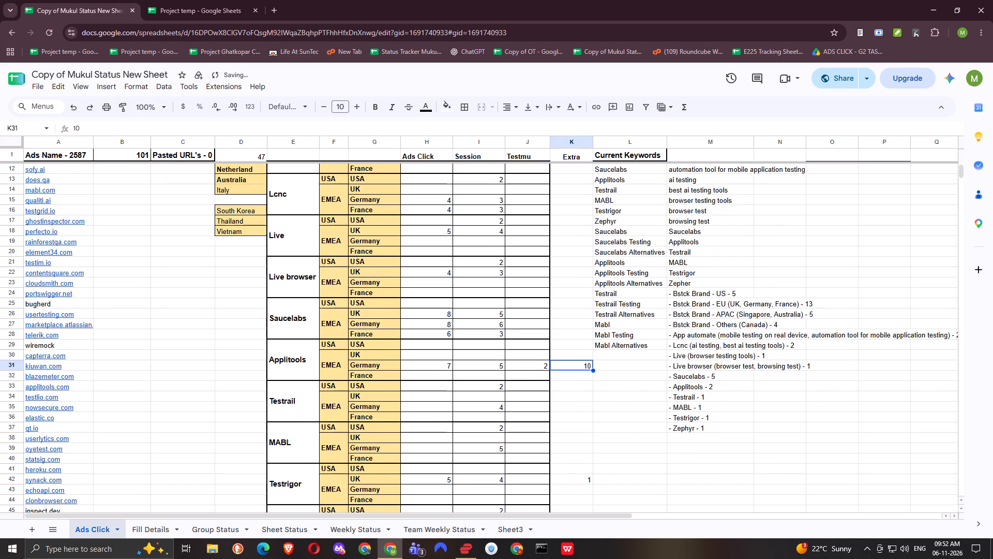
type("8/")
key("BackSpace")
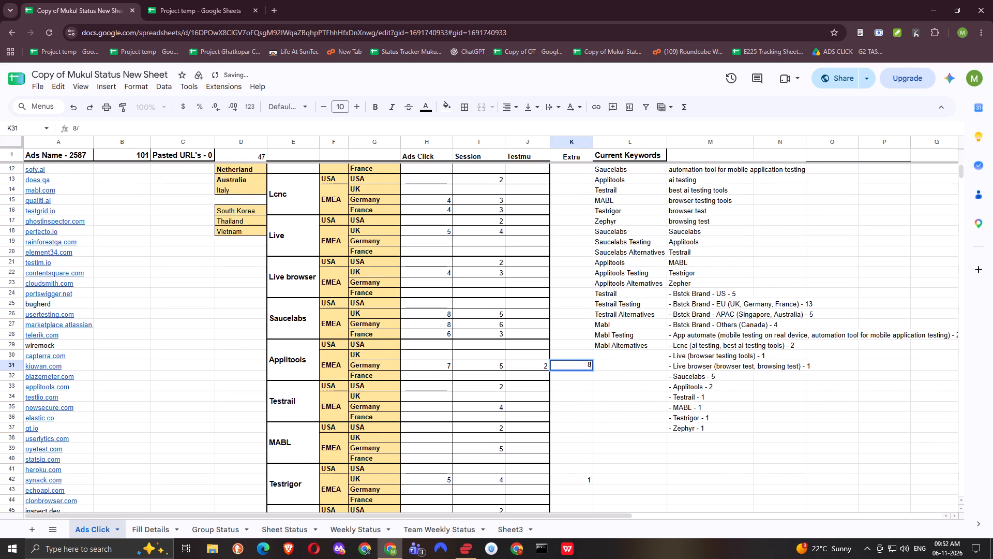
key("Down")
For Testrigor UK, enter 1 in the Testmu column and clear its Extra value.
scroll(530, 365, "down", 2)
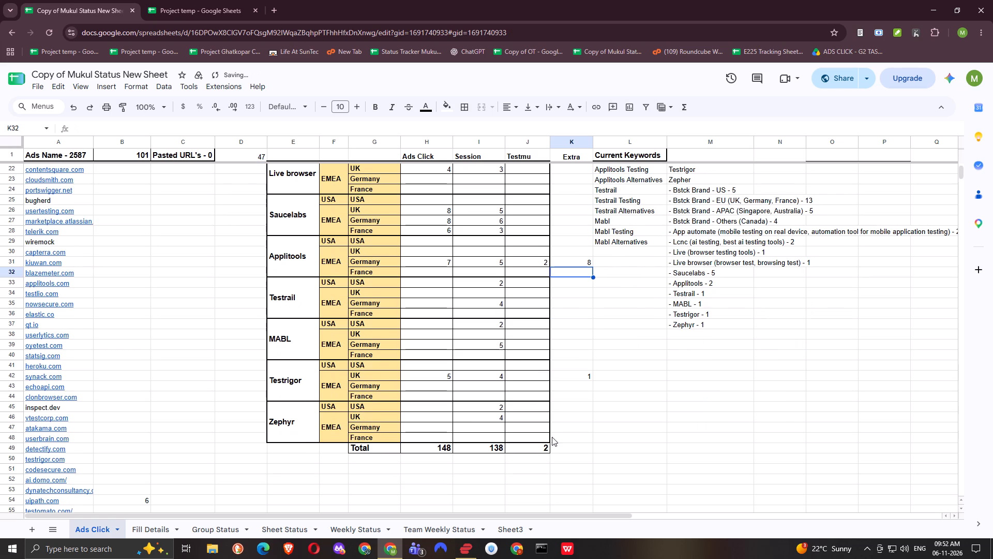
left_click(537, 379)
key("1")
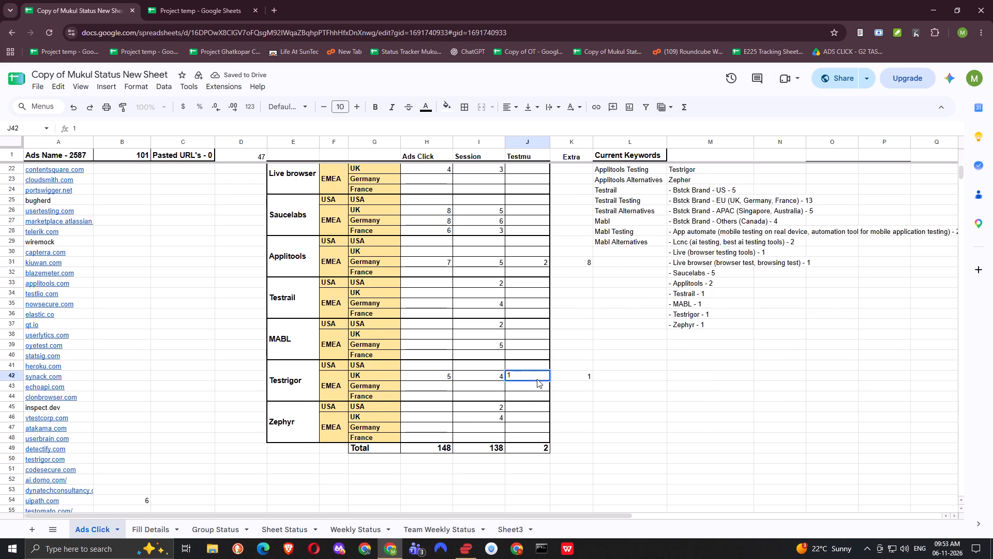
key("Right")
key("Delete")
key("Up")
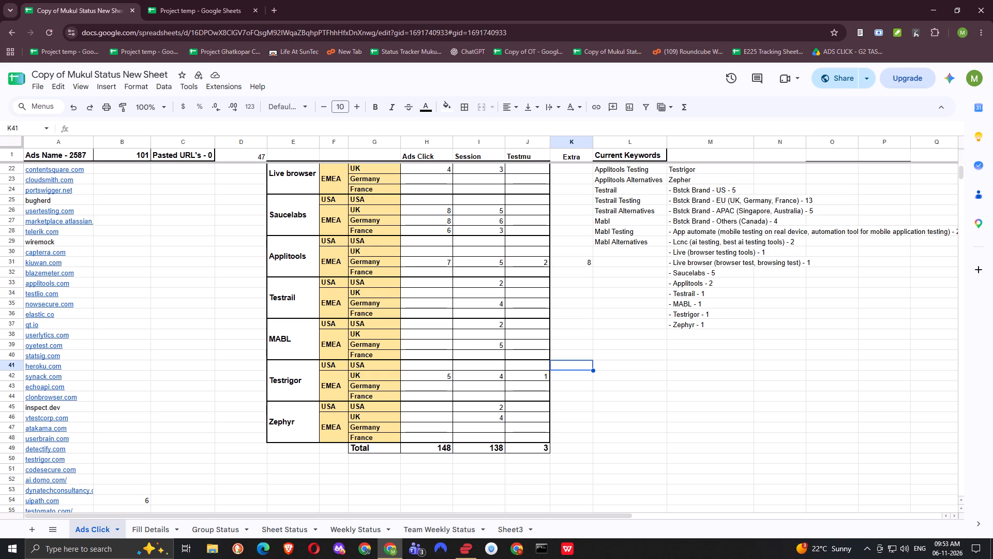
Search Google for "diwali song" in a new browser tab.
left_click(275, 10)
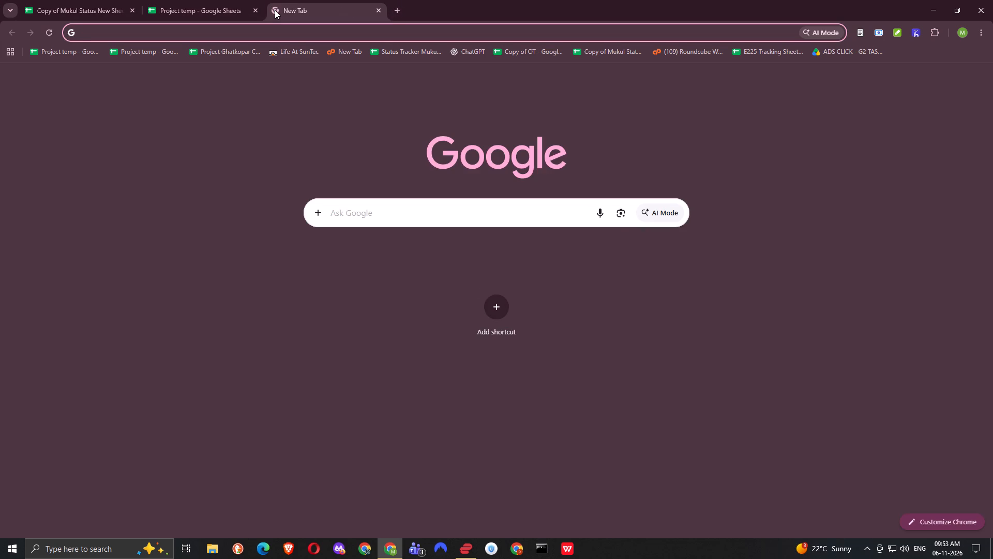
type("diwali")
key("space")
type("song")
key("space")
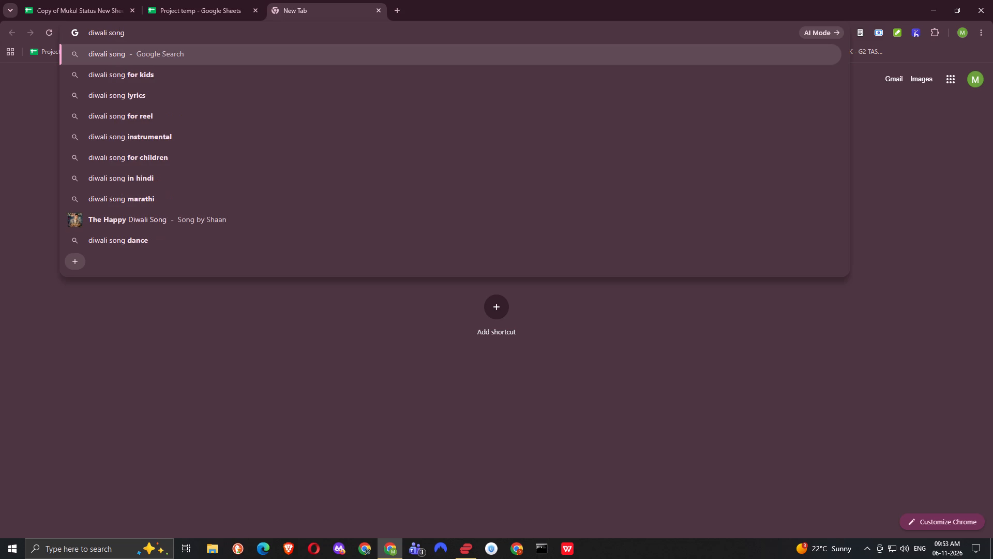
key("Return")
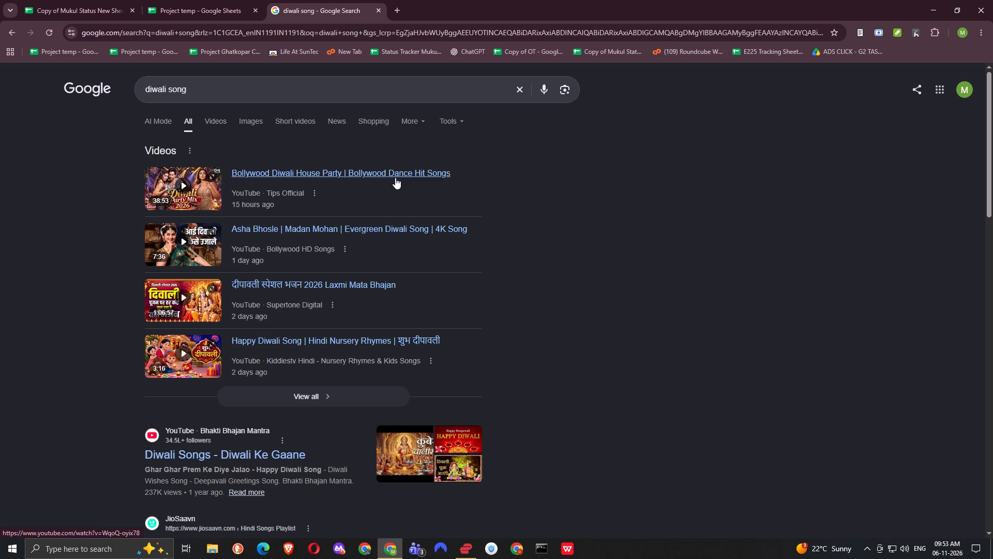
Refine the Google search to "diwali song party" and look through the results.
key("slash")
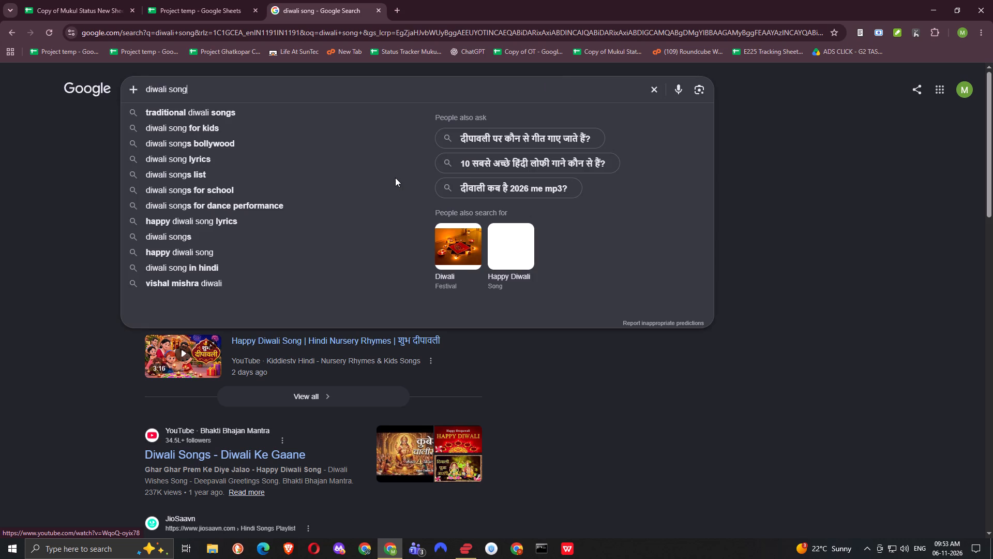
key("space")
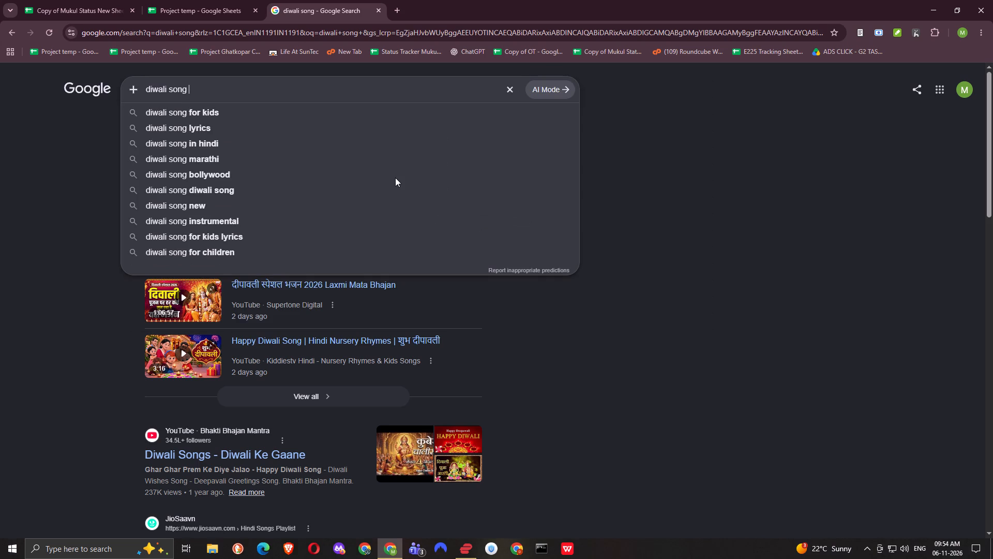
type("paty")
key("space")
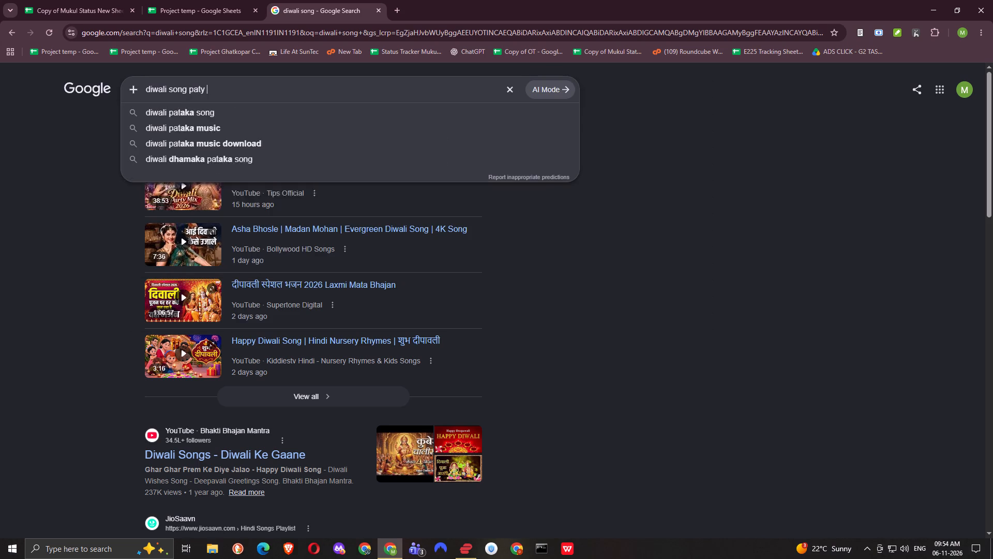
key("BackSpace")
key("BackSpace")
key("BackSpace")
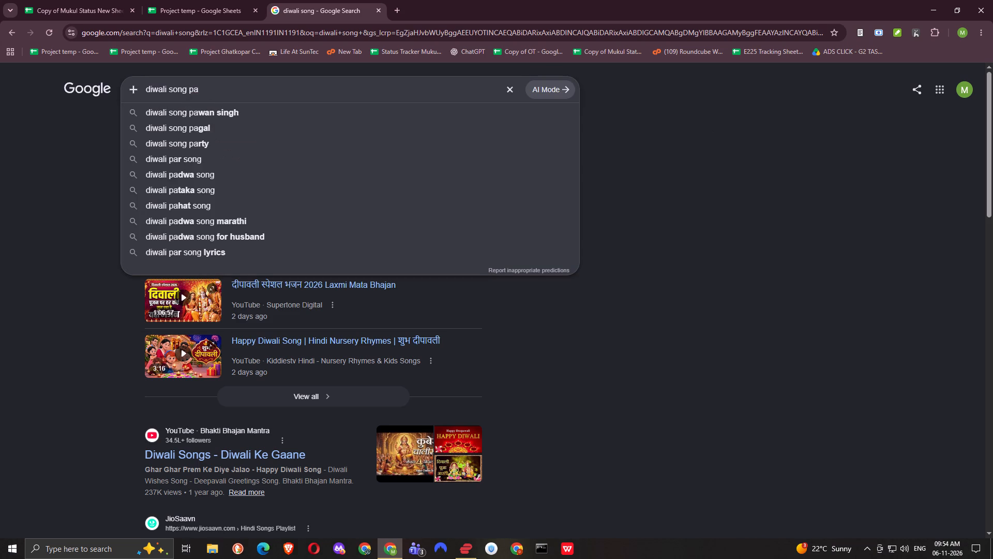
type("rty")
key("space")
key("Return")
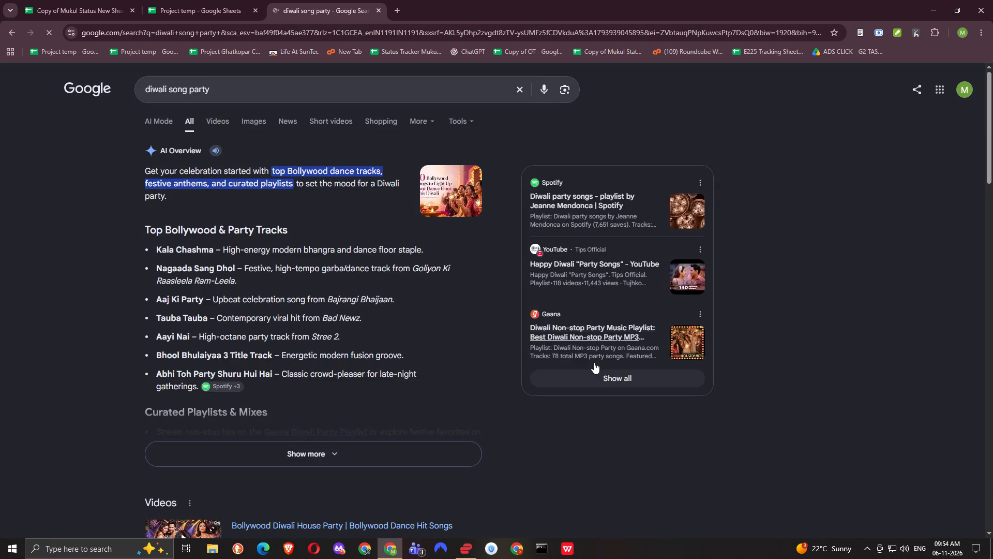
scroll(594, 362, "down", 7)
scroll(531, 361, "down", 3)
scroll(372, 321, "down", 2)
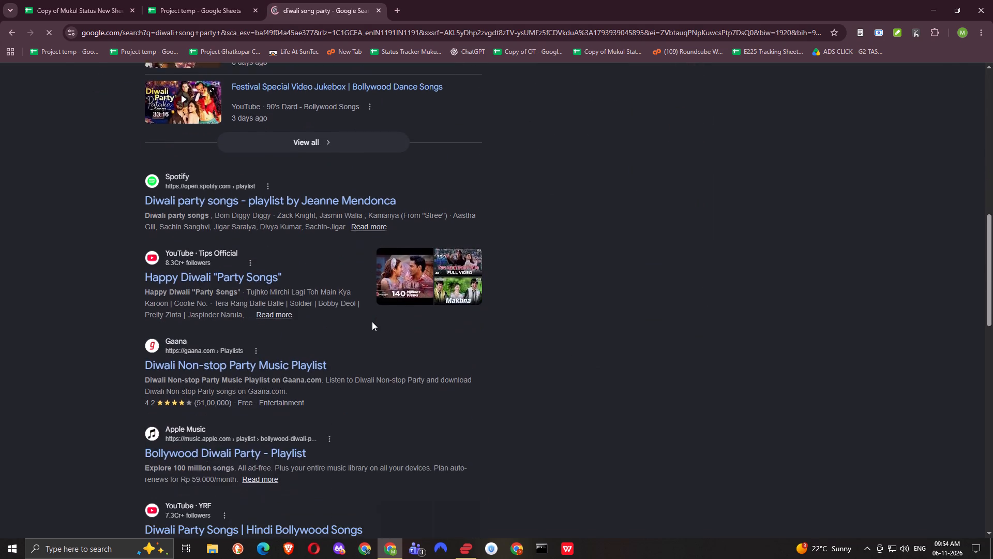
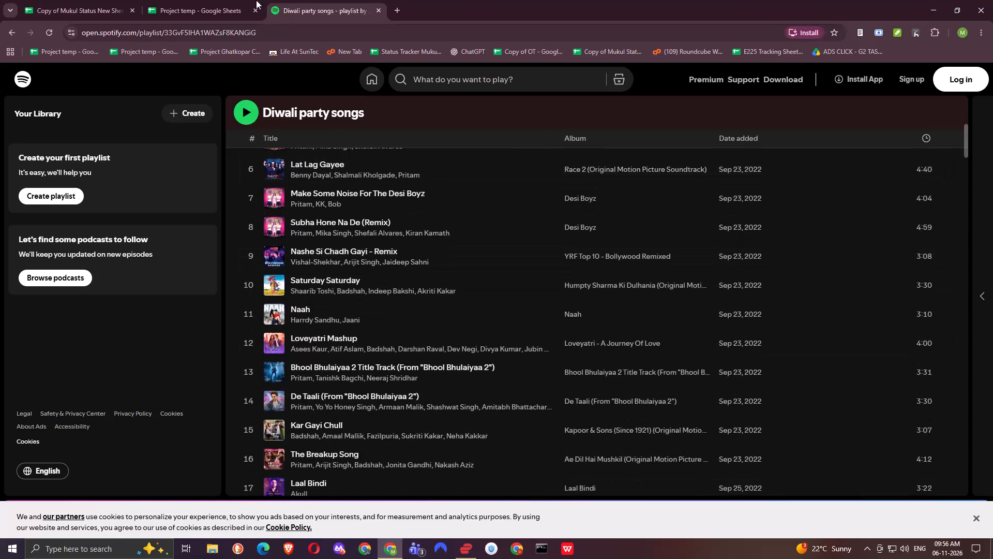
In the Project temp spreadsheet's Review sheet, change the Date column filter to show only 6 Nov 2026.
left_click(199, 6)
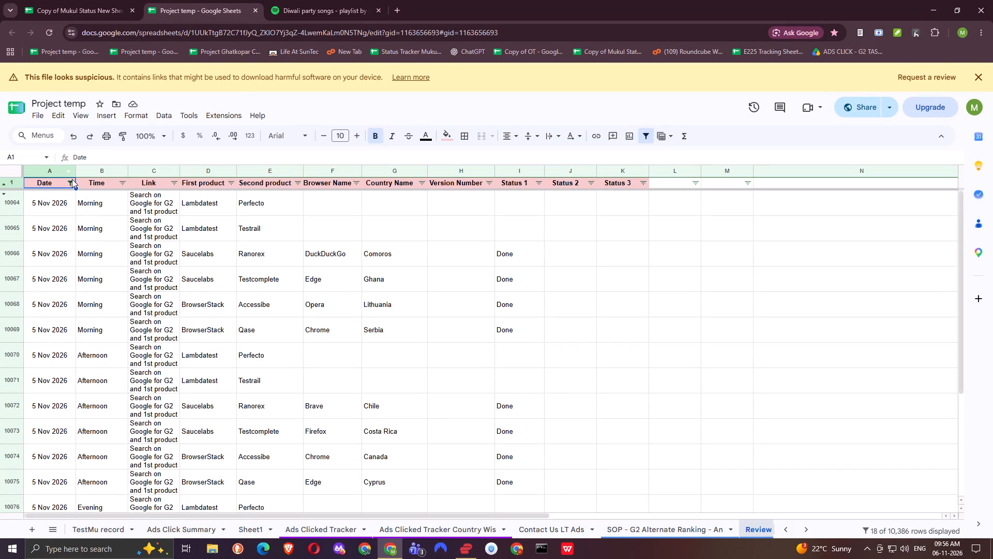
left_click(72, 179)
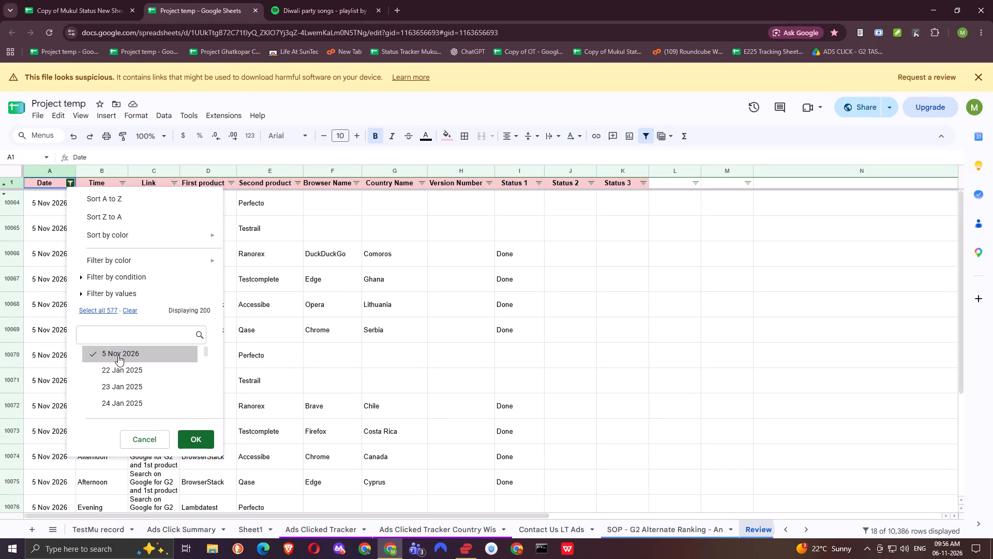
left_click(118, 355)
left_click(127, 336)
type("6 nov")
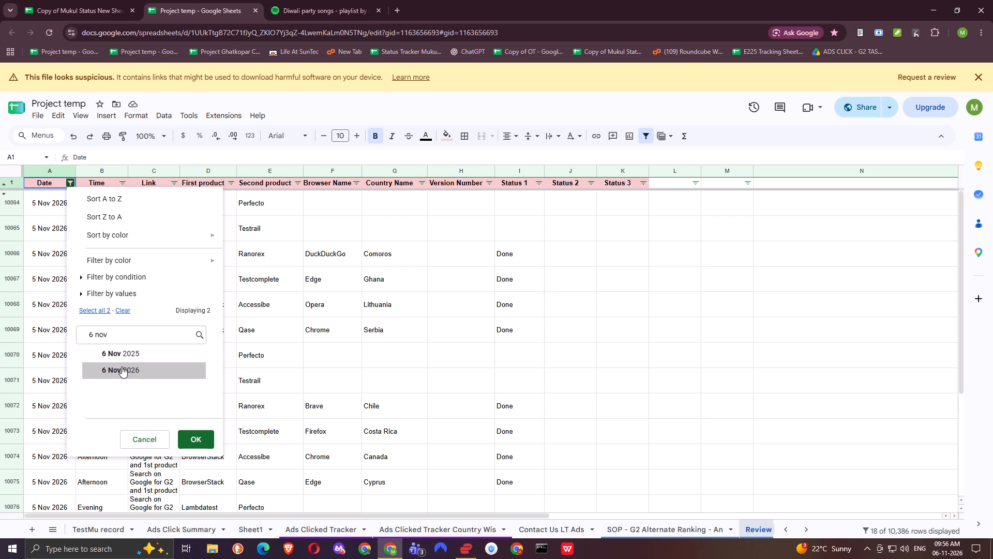
left_click(121, 370)
left_click(197, 442)
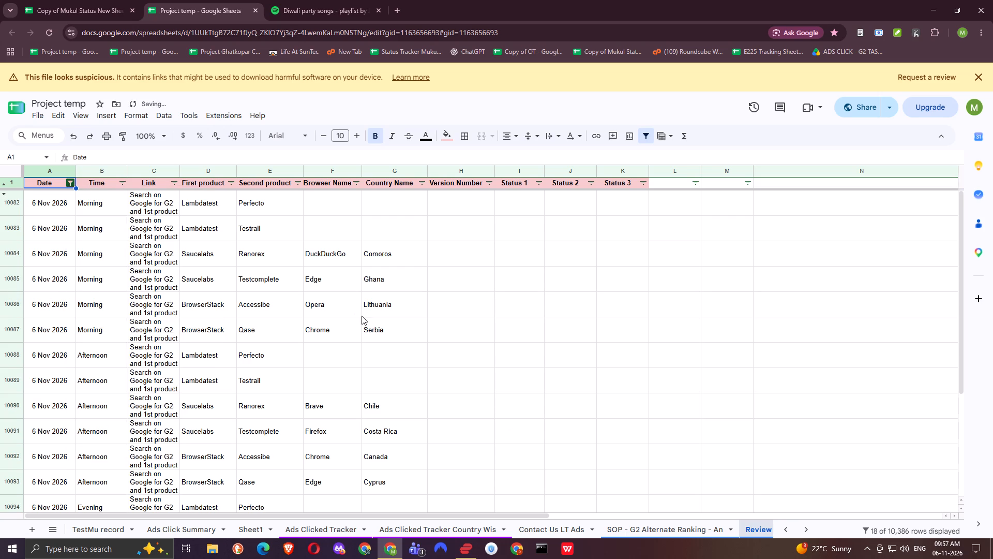
Look through the track list of the "Diwali party songs" playlist on Spotify.
left_click(325, 0)
scroll(413, 184, "down", 8)
scroll(426, 285, "down", 7)
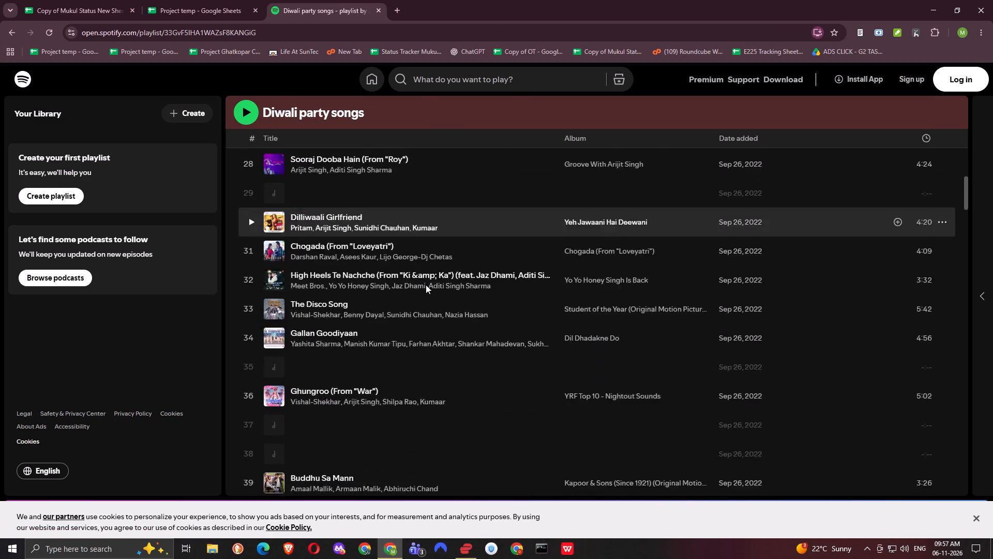
scroll(426, 285, "down", 7)
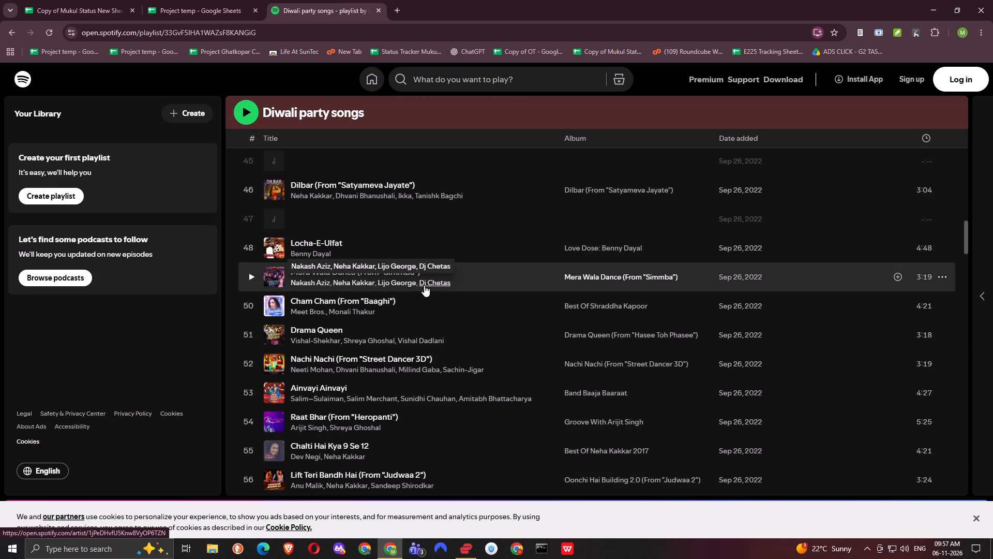
scroll(424, 285, "down", 2)
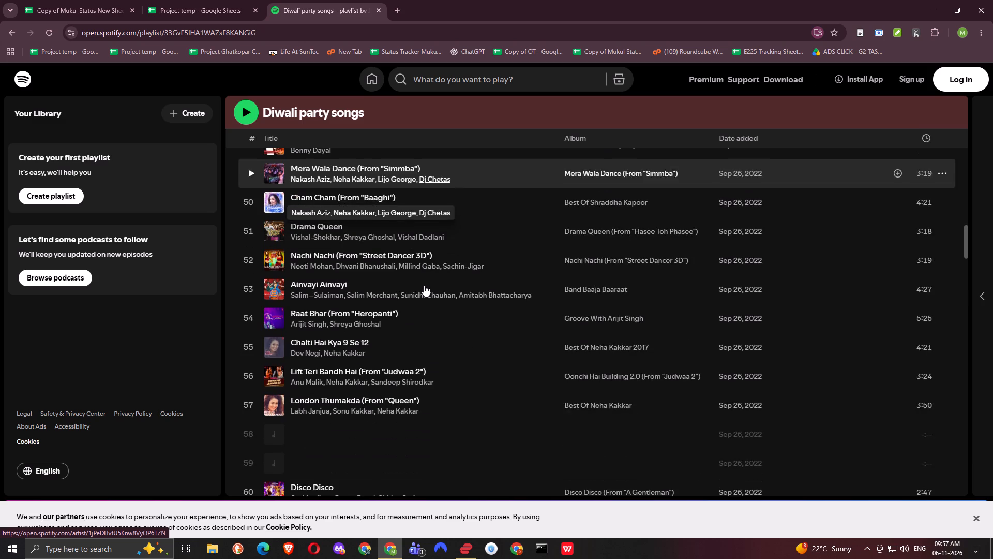
scroll(424, 285, "down", 6)
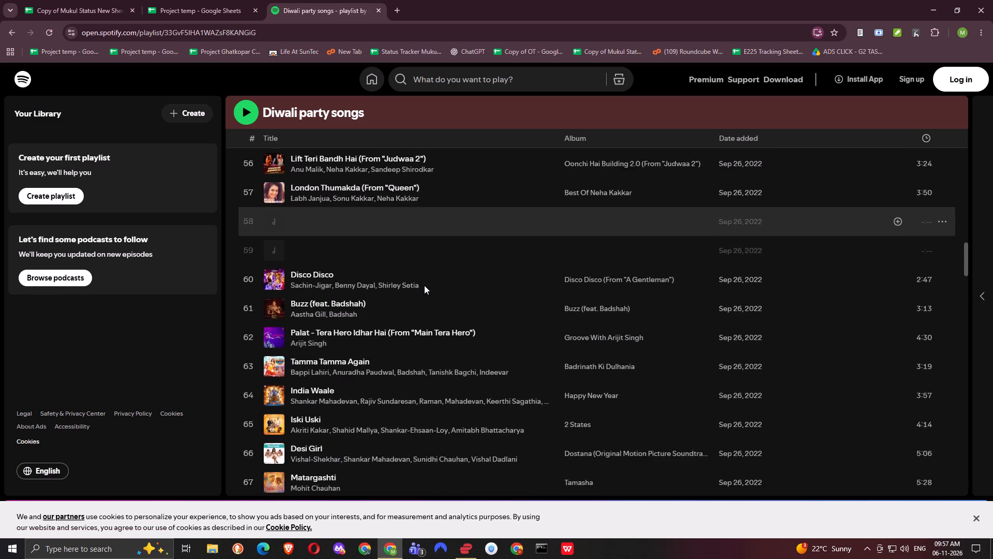
scroll(424, 285, "down", 5)
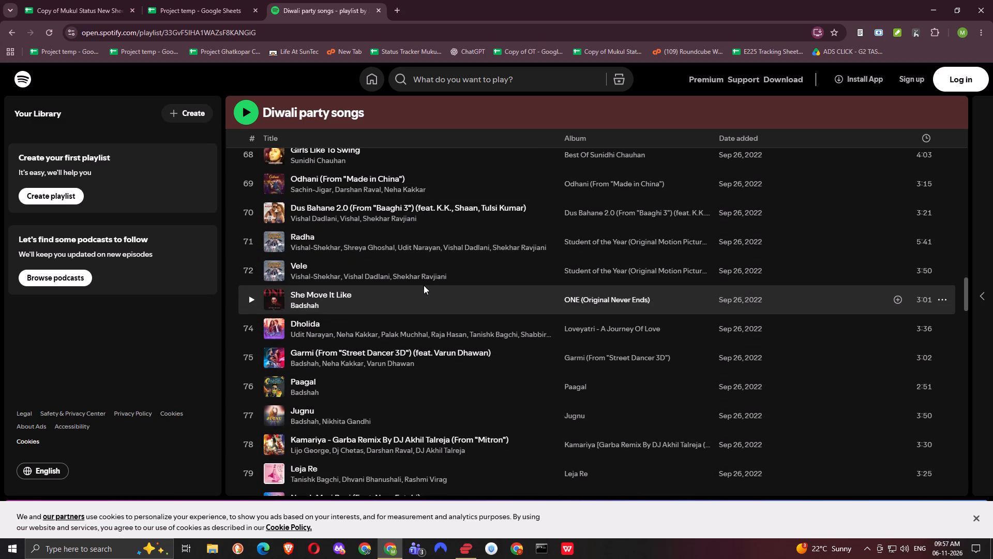
scroll(424, 285, "up", 2)
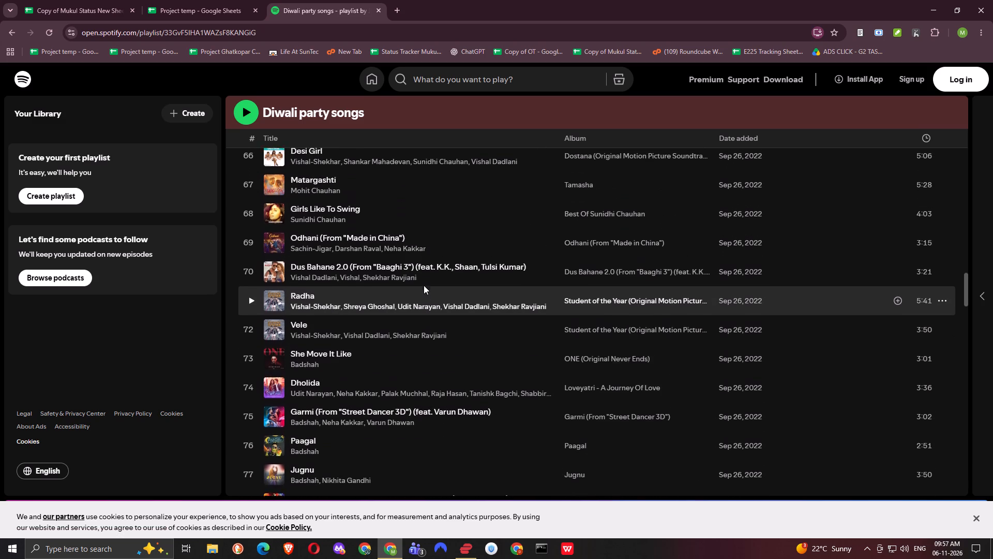
scroll(424, 285, "up", 4)
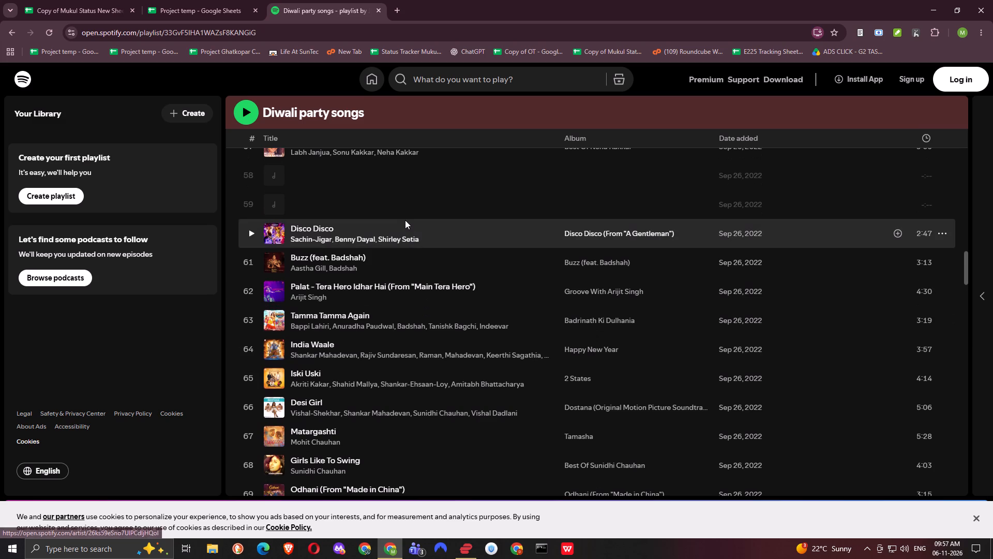
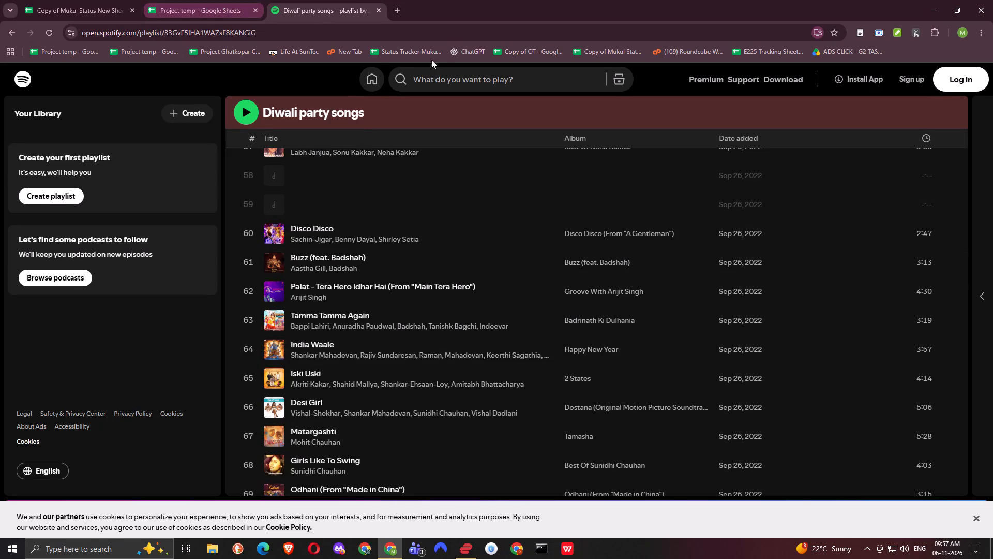
In the Project temp spreadsheet's Review sheet, fill Status 1 with "Done" for the morning Saucelabs and BrowserStack rows, 10084 to 10087.
left_click(192, 2)
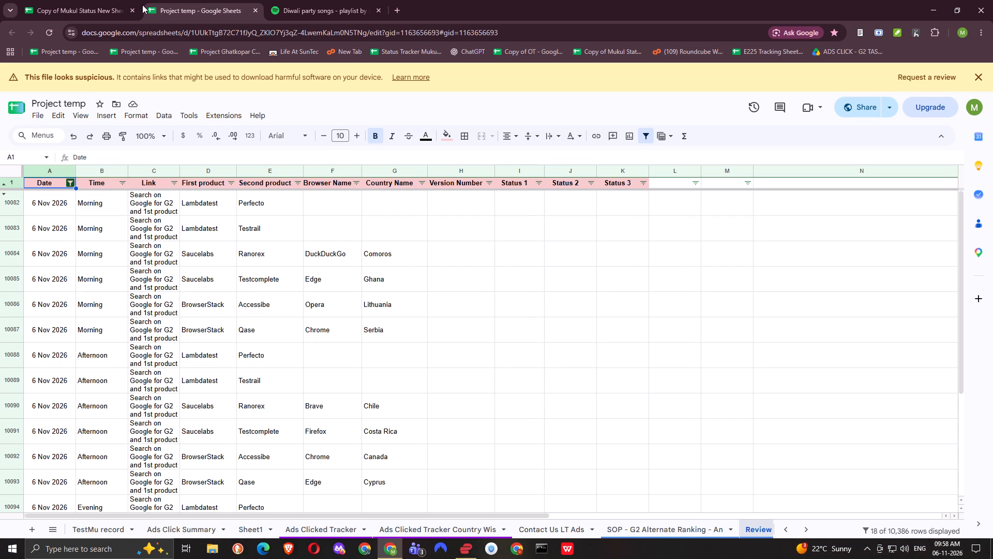
scroll(352, 171, "up", 5)
left_click(526, 247)
type("Done")
key("shift+Down")
key("shift+Down")
key("shift+Down")
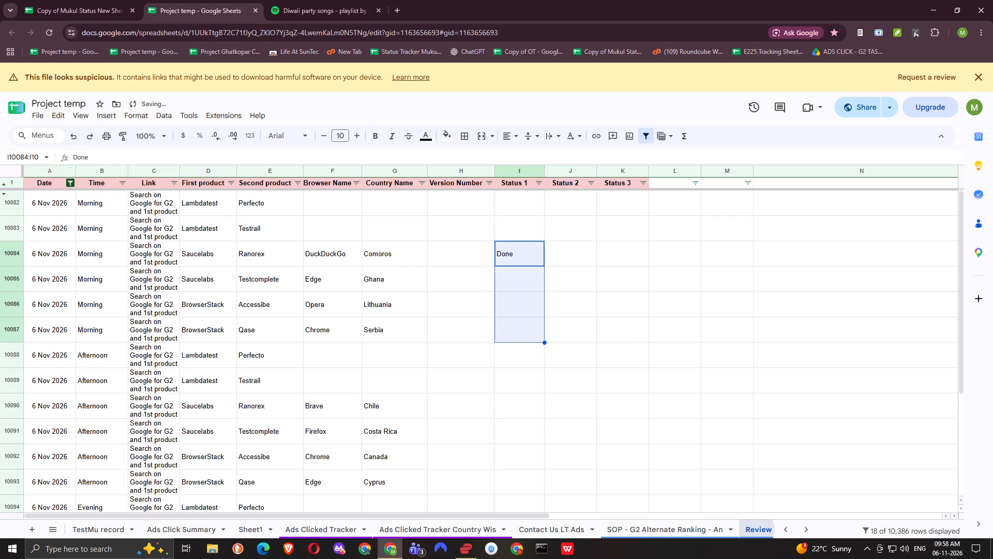
key("ctrl+d")
Copy the "Done" status of the two morning Saucelabs rows into Status 1 of the afternoon Saucelabs rows, 10090 and 10091.
key("ctrl+c")
scroll(540, 334, "down", 2)
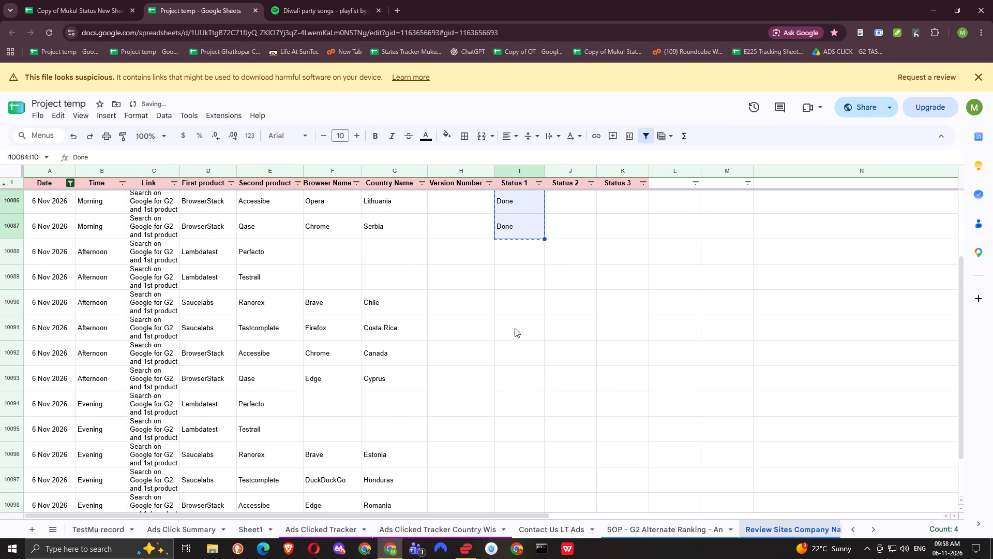
scroll(522, 303, "up", 3)
left_click_drag(515, 252, 518, 260)
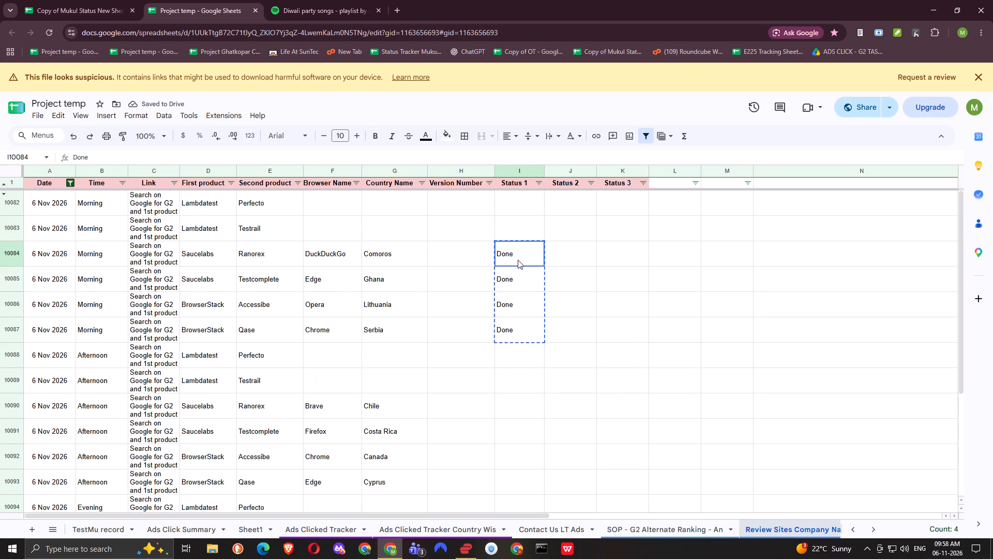
left_click_drag(518, 260, 520, 278)
key("ctrl+c")
left_click(515, 401)
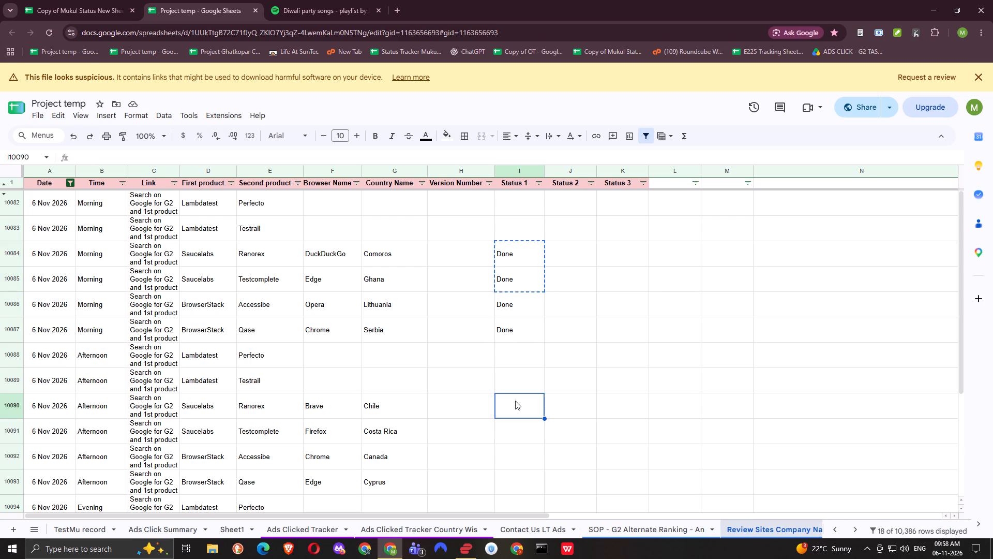
key("ctrl+v")
scroll(504, 418, "down", 3)
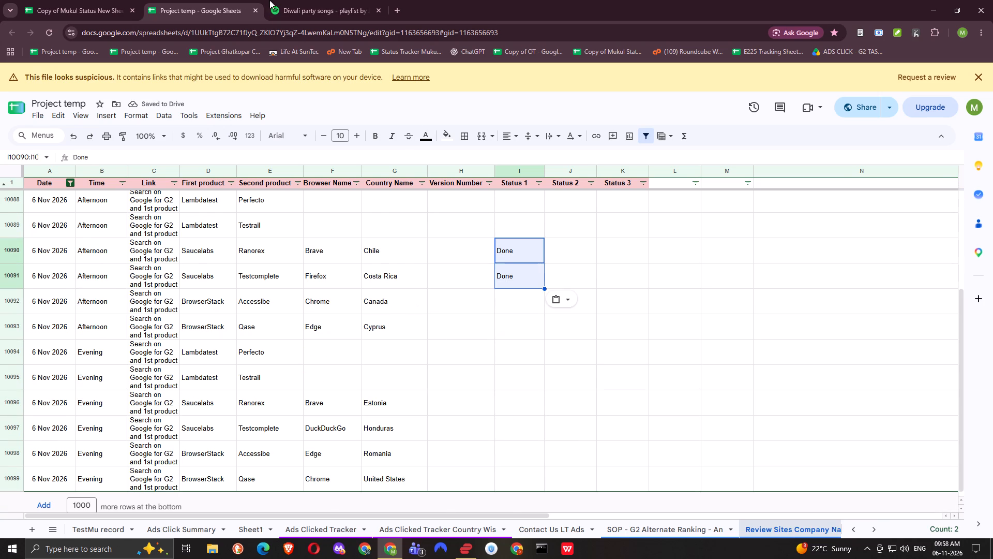
Review the Ads Click sheet from its top rows in the Copy of Mukul Status New Sheet spreadsheet.
left_click(297, 1)
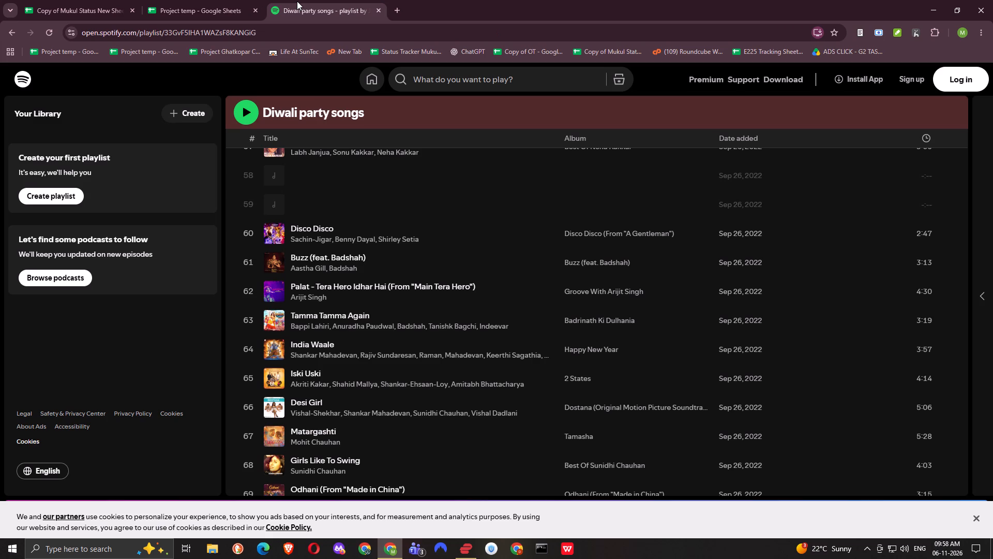
left_click(72, 0)
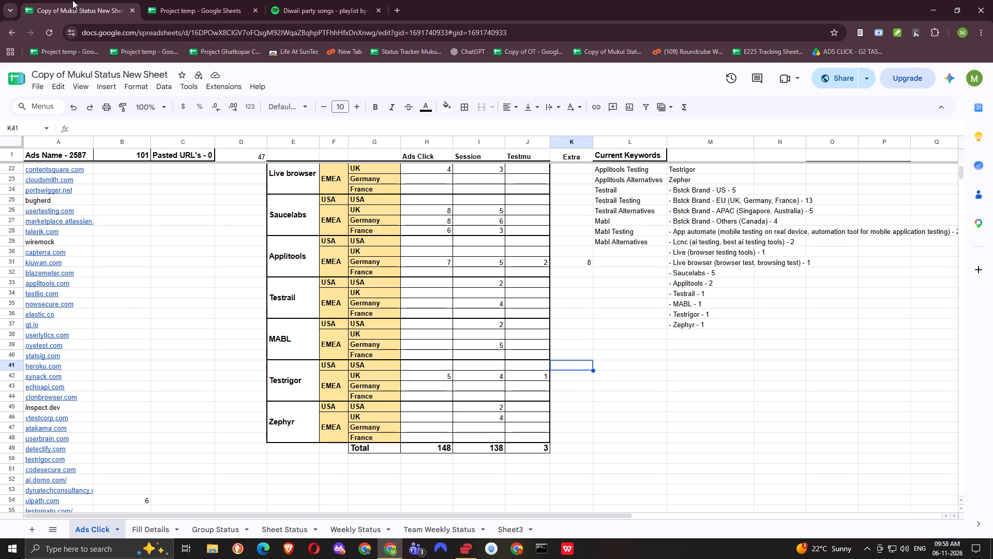
scroll(338, 252, "up", 8)
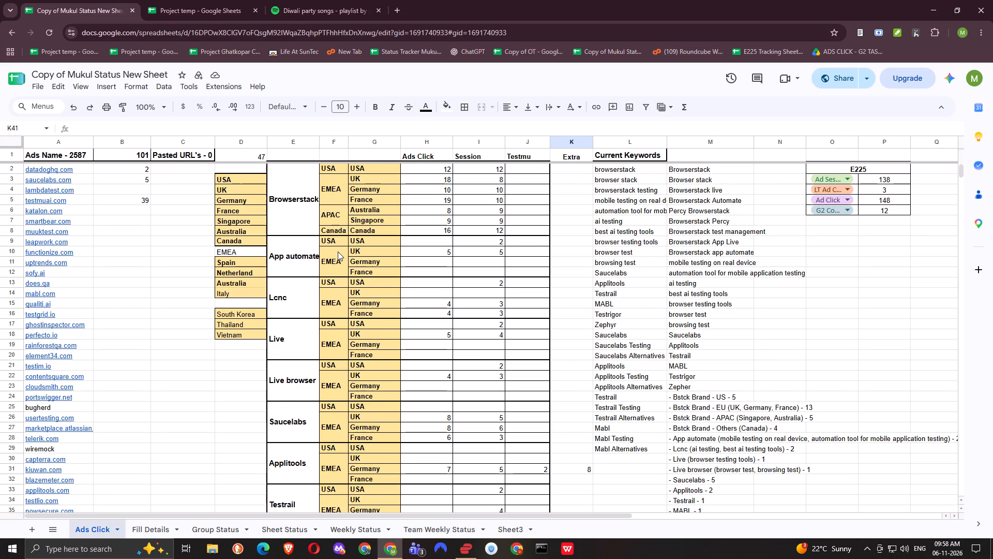
scroll(338, 252, "up", 4)
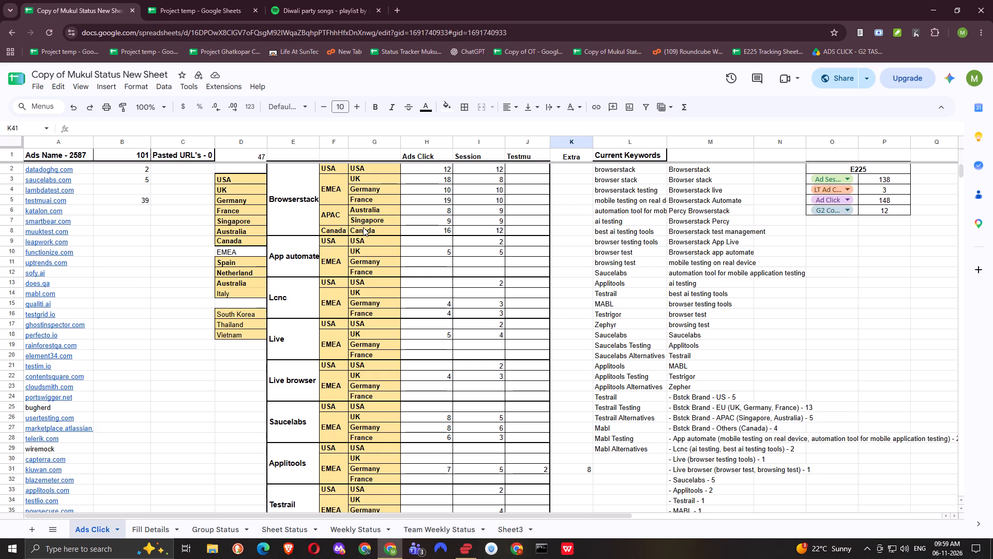
Switch to Spotify and look further through the tracks of the "Diwali party songs" playlist, past track 63.
left_click(329, 0)
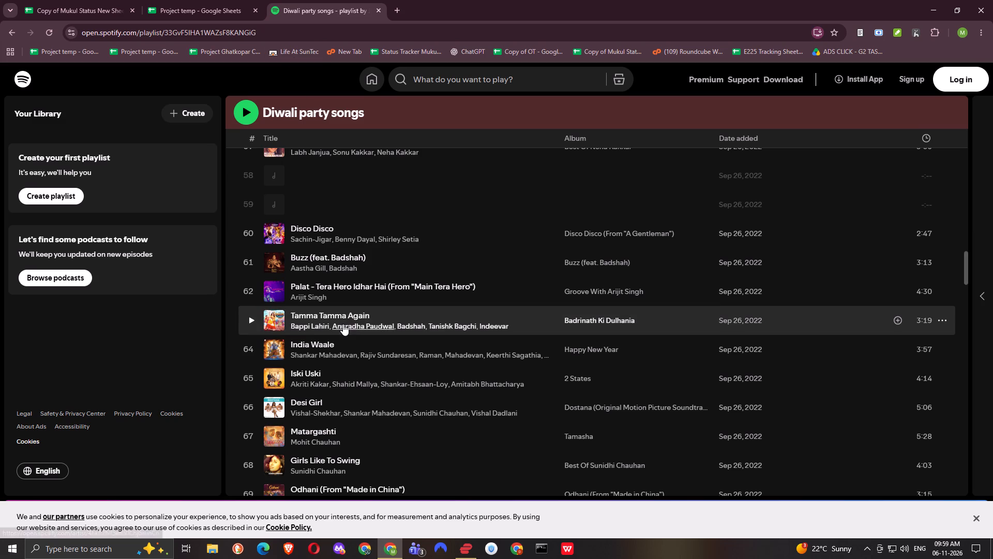
scroll(354, 299, "down", 3)
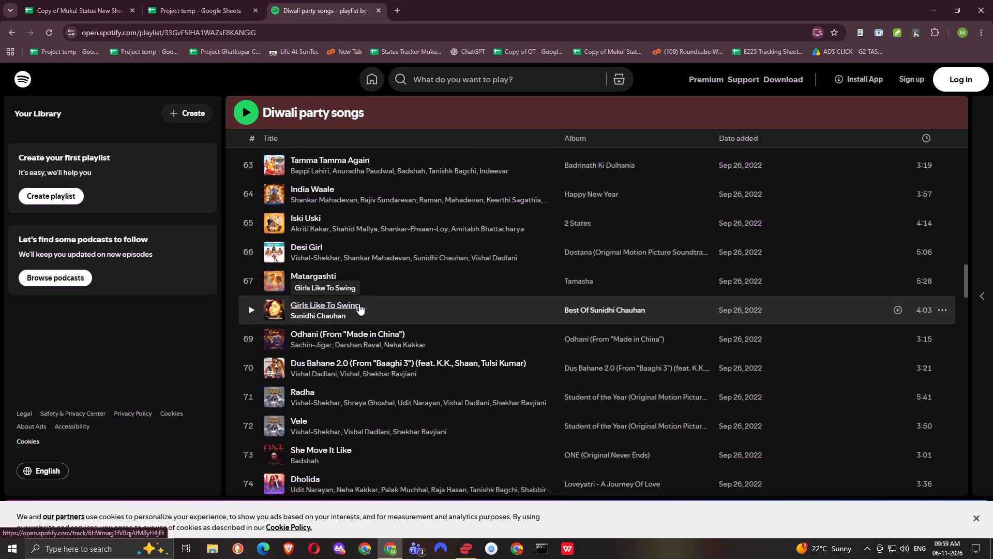
scroll(359, 301, "down", 2)
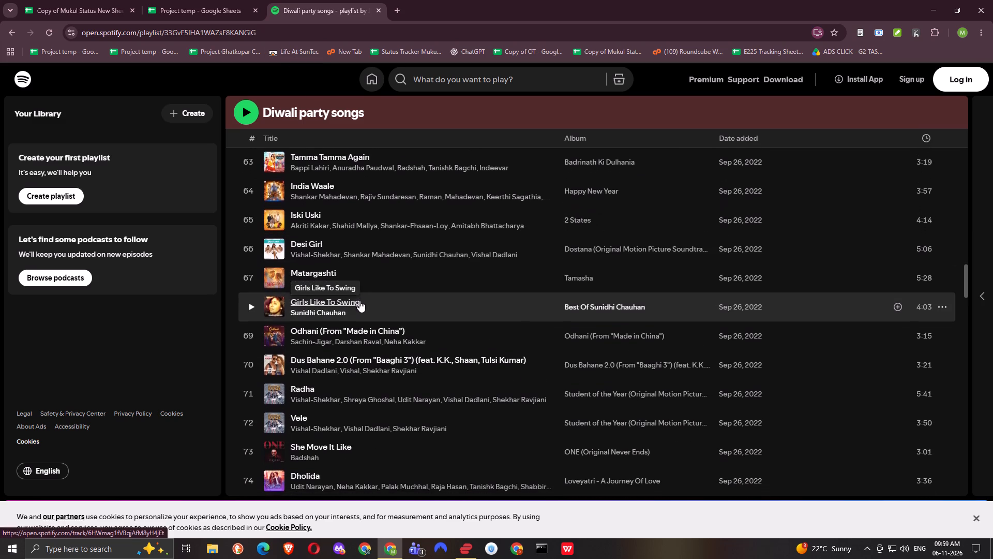
scroll(361, 298, "down", 2)
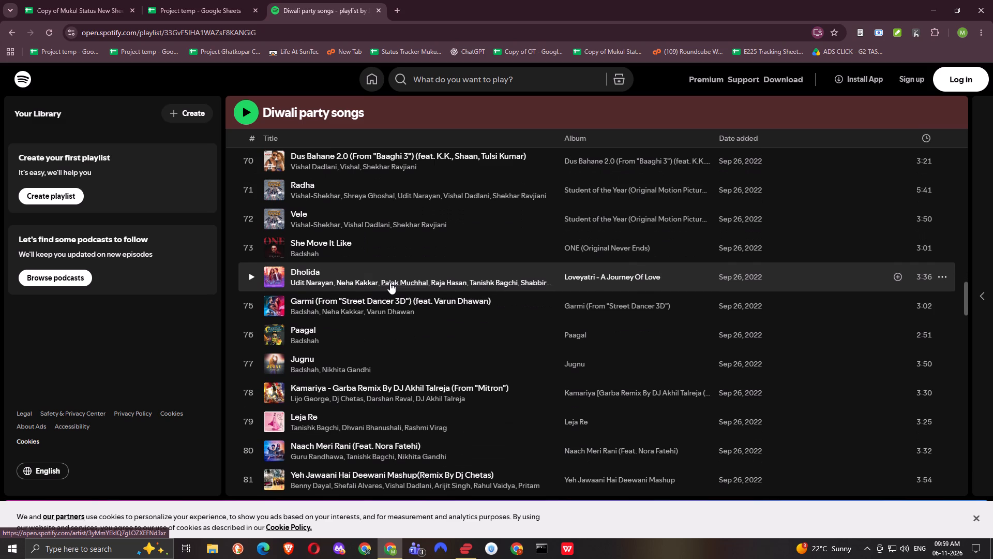
scroll(392, 286, "down", 4)
scroll(504, 320, "down", 3)
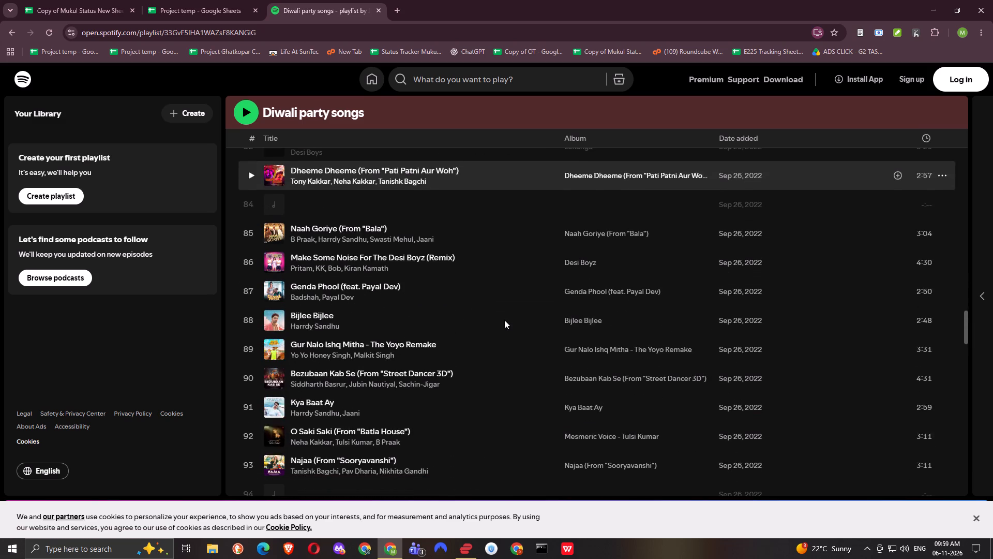
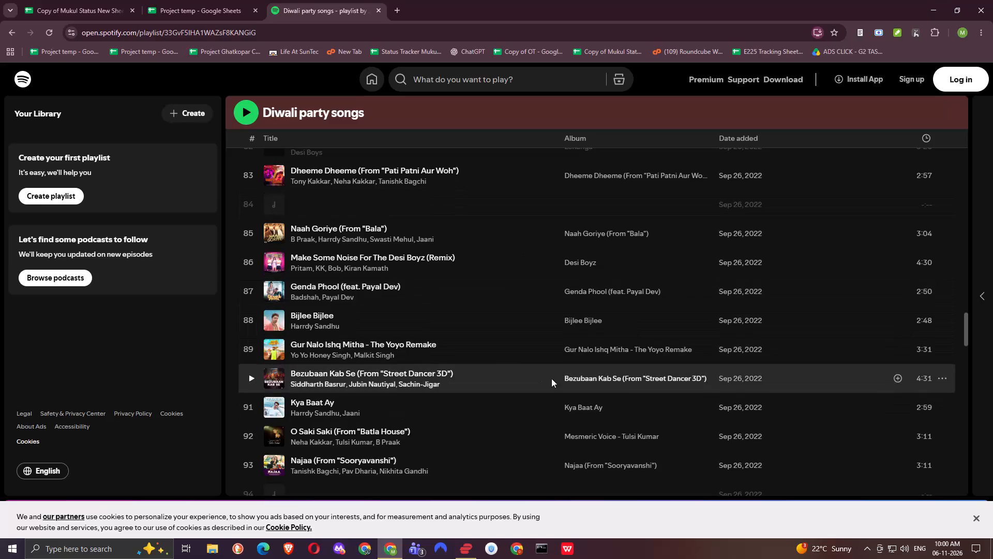
Look through the remaining tracks of the "Diwali party songs" playlist to its end, including the Recommended songs below it.
scroll(536, 379, "down", 3)
scroll(536, 379, "up", 4)
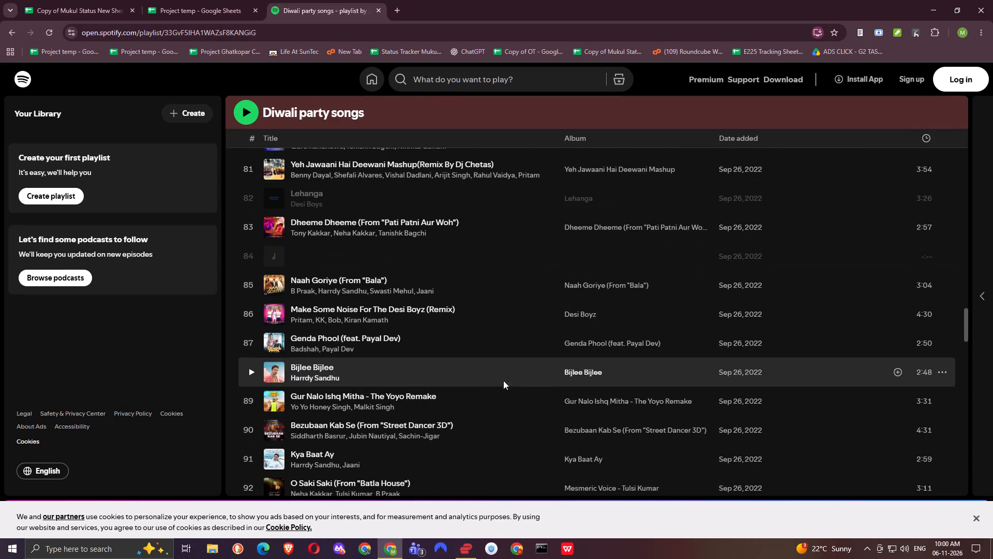
scroll(483, 352, "down", 3)
scroll(483, 352, "up", 2)
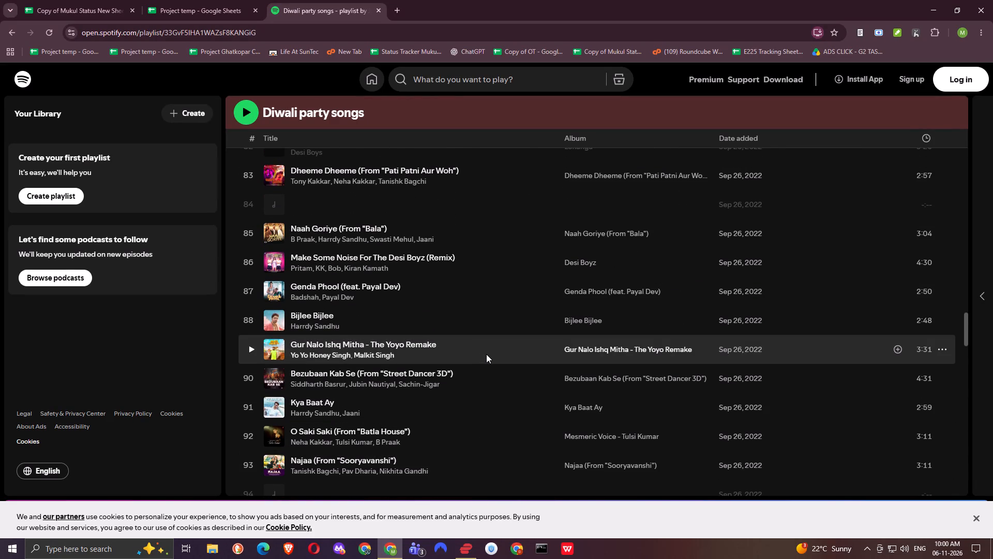
scroll(487, 356, "down", 7)
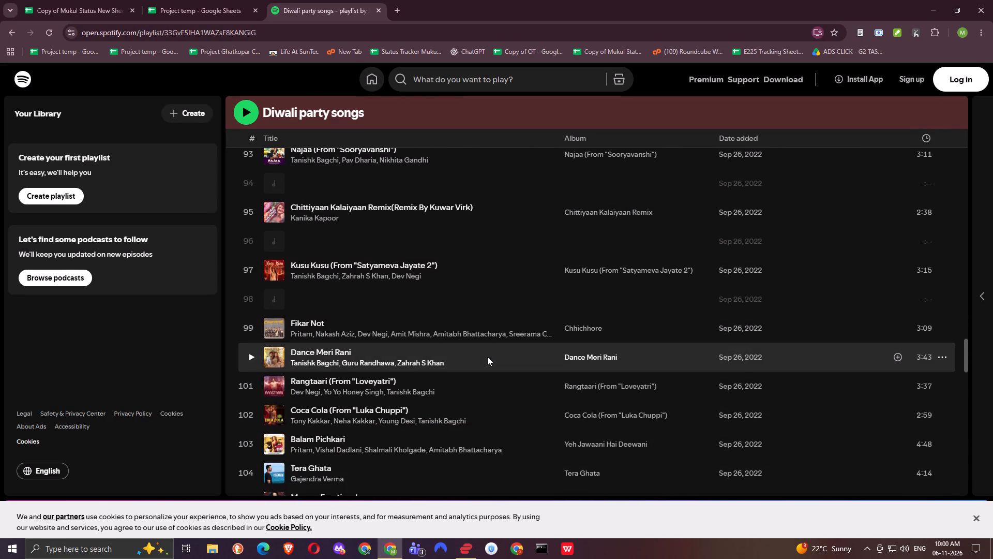
scroll(487, 357, "down", 5)
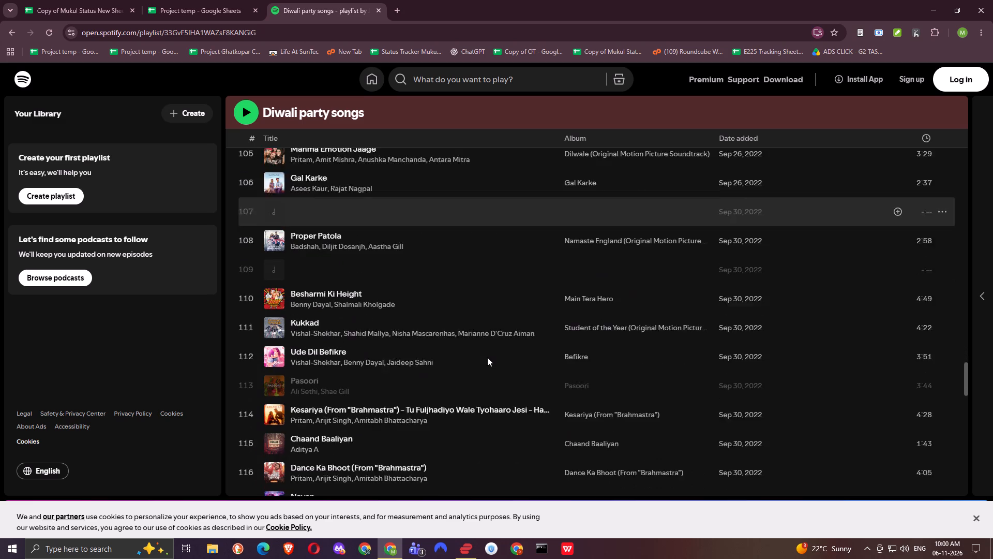
scroll(487, 357, "down", 8)
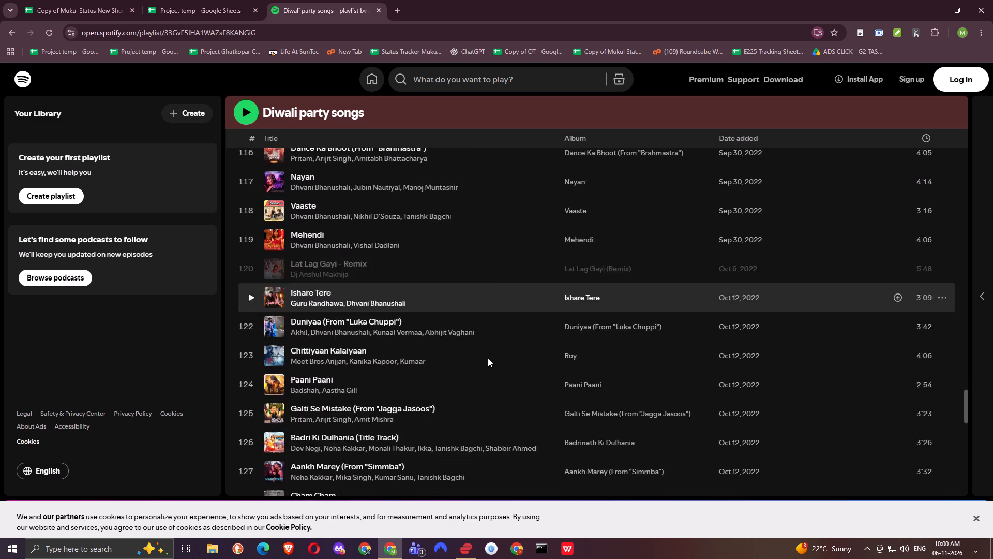
scroll(488, 358, "down", 2)
right_click(488, 360)
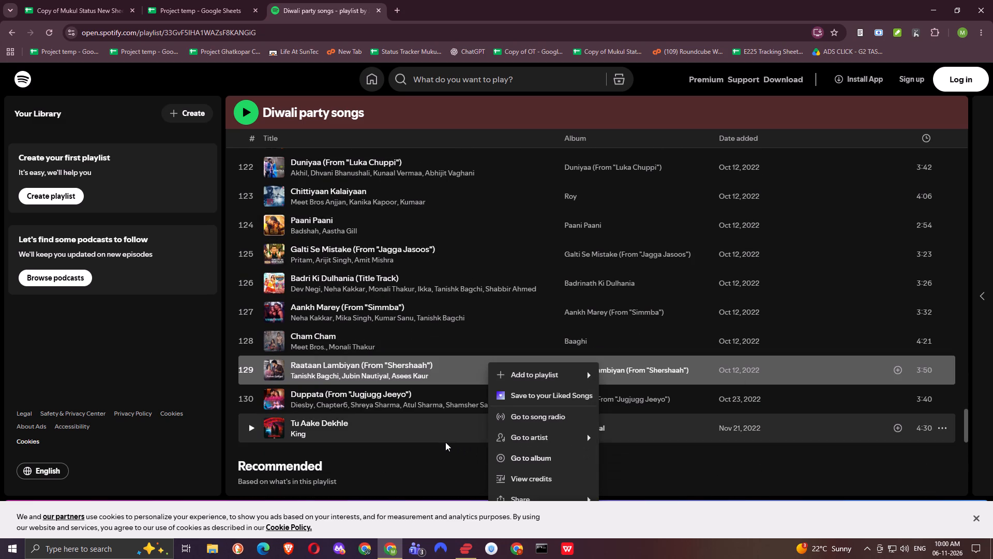
left_click(445, 442)
scroll(482, 435, "down", 16)
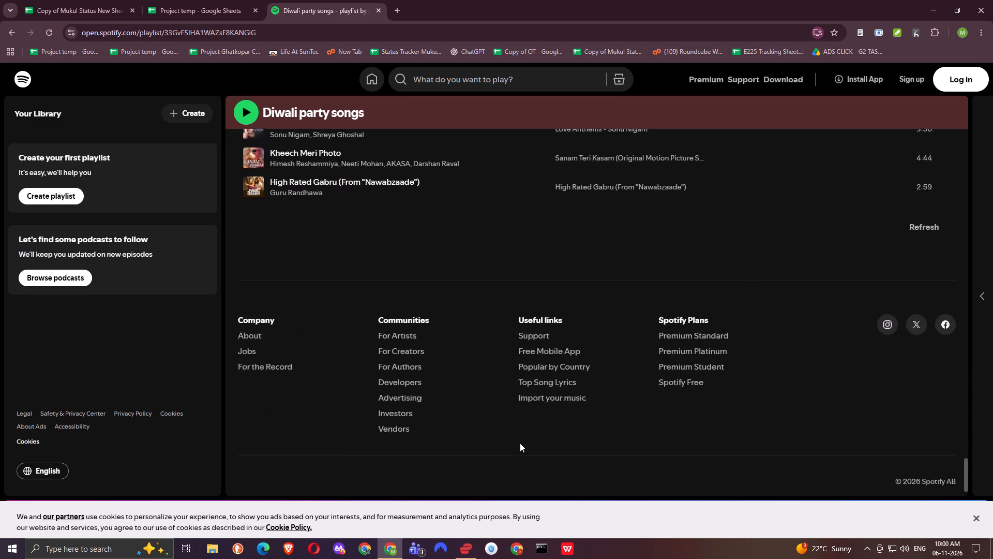
scroll(520, 443, "up", 9)
scroll(520, 443, "down", 3)
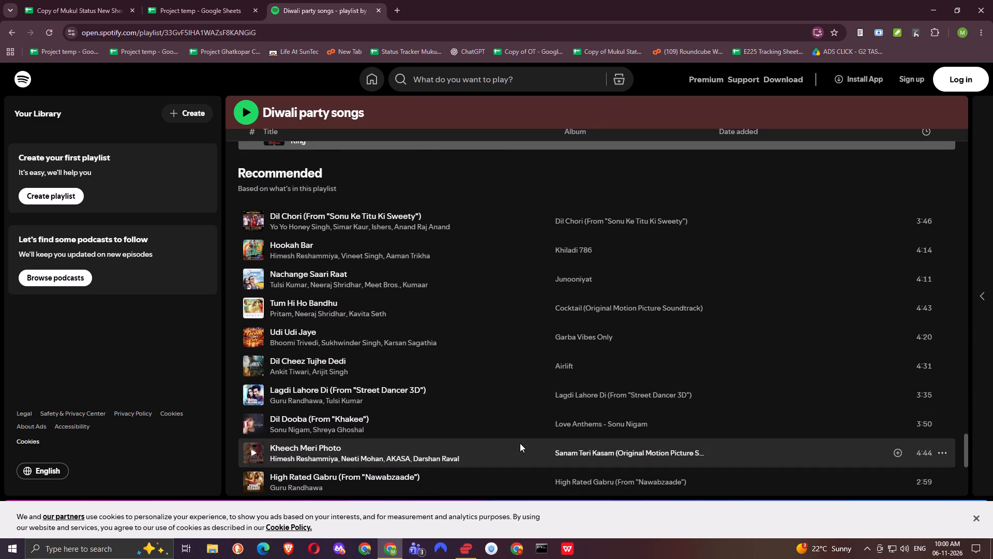
scroll(520, 443, "down", 3)
Go back to the start of the "Diwali party songs" playlist and look through its early tracks again, to about track 34.
scroll(520, 443, "up", 15)
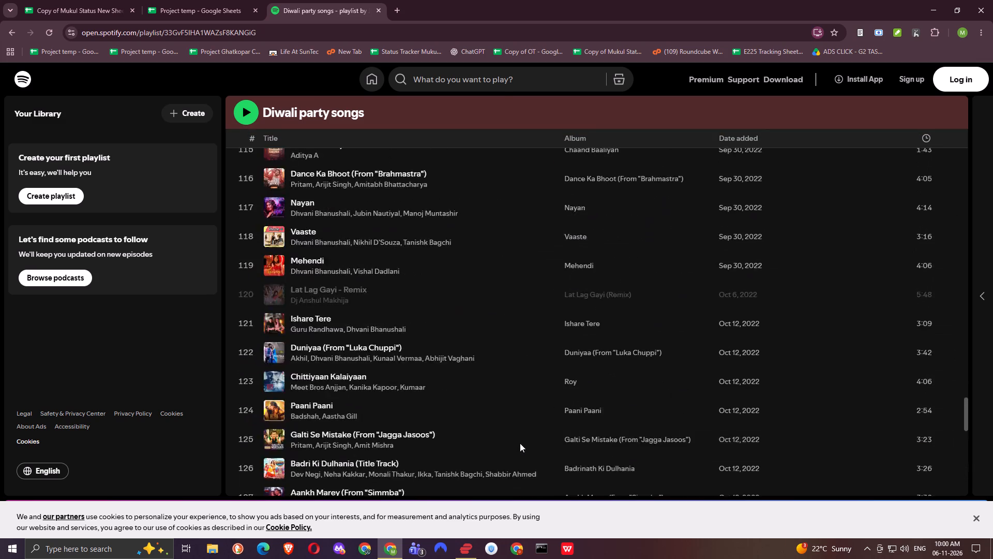
scroll(520, 443, "up", 20)
scroll(520, 443, "up", 20)
scroll(520, 443, "up", 6)
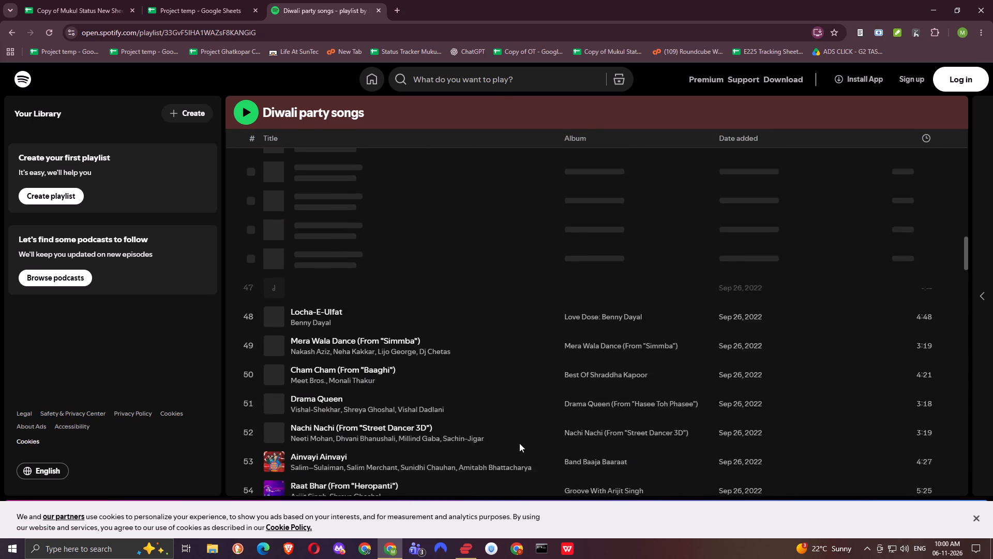
scroll(519, 443, "up", 20)
scroll(519, 443, "up", 20)
scroll(519, 443, "up", 6)
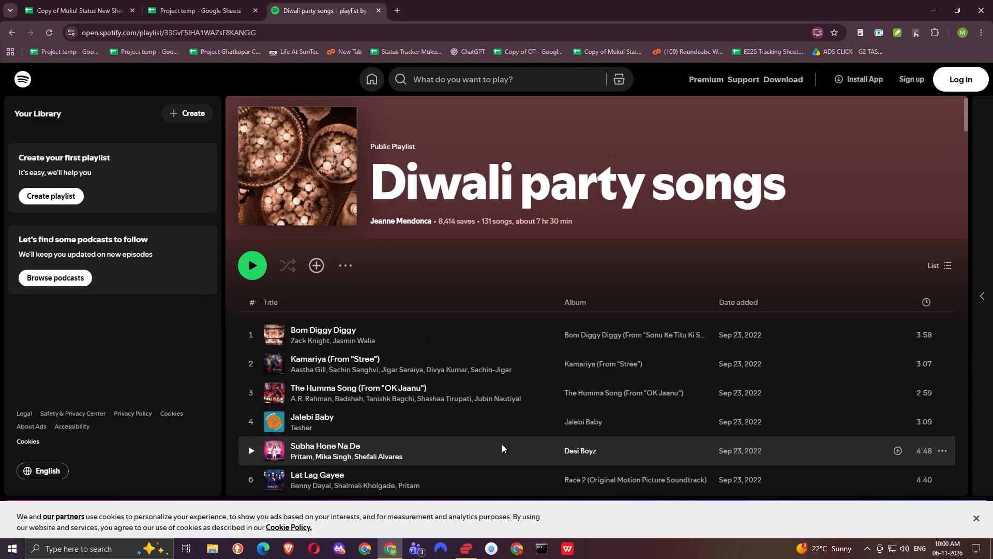
scroll(502, 444, "up", 9)
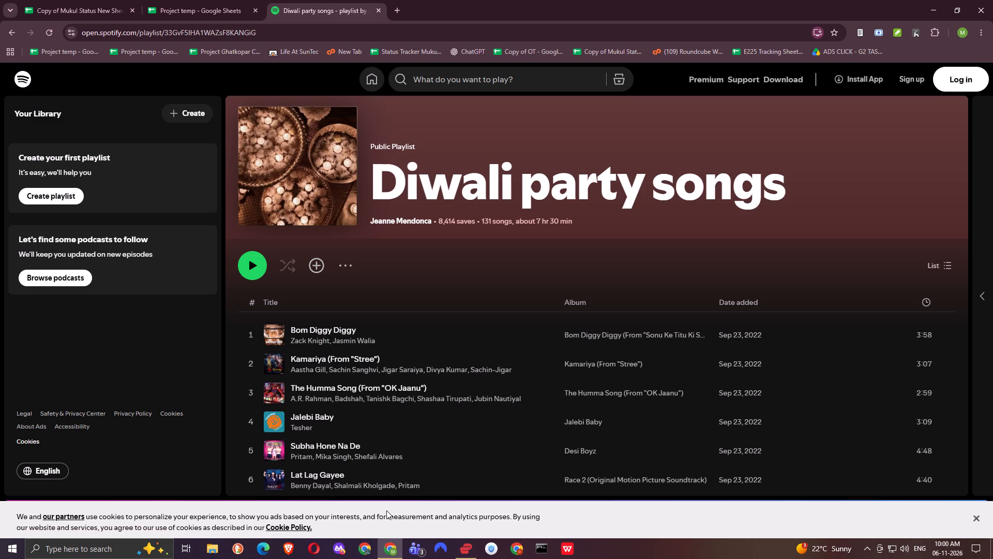
scroll(462, 394, "down", 7)
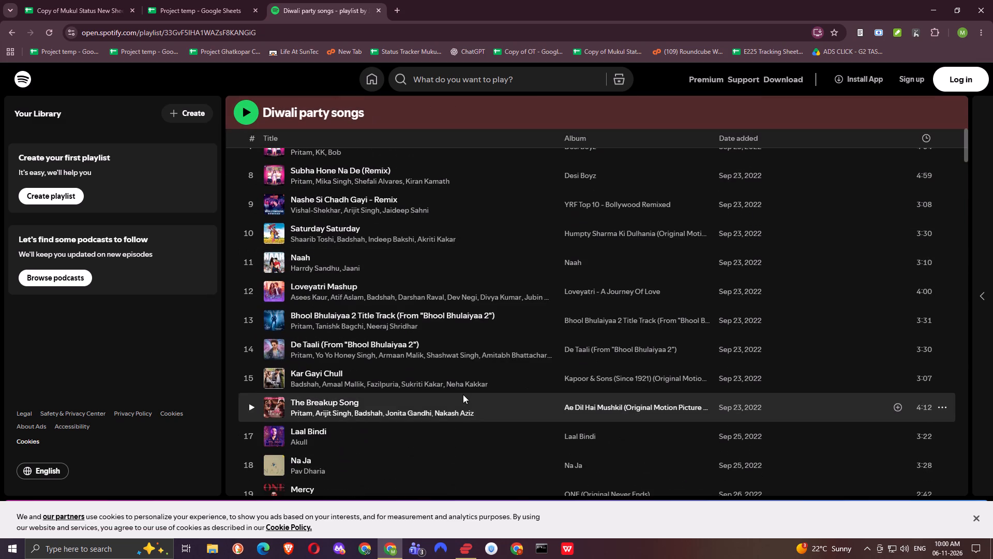
scroll(463, 394, "down", 6)
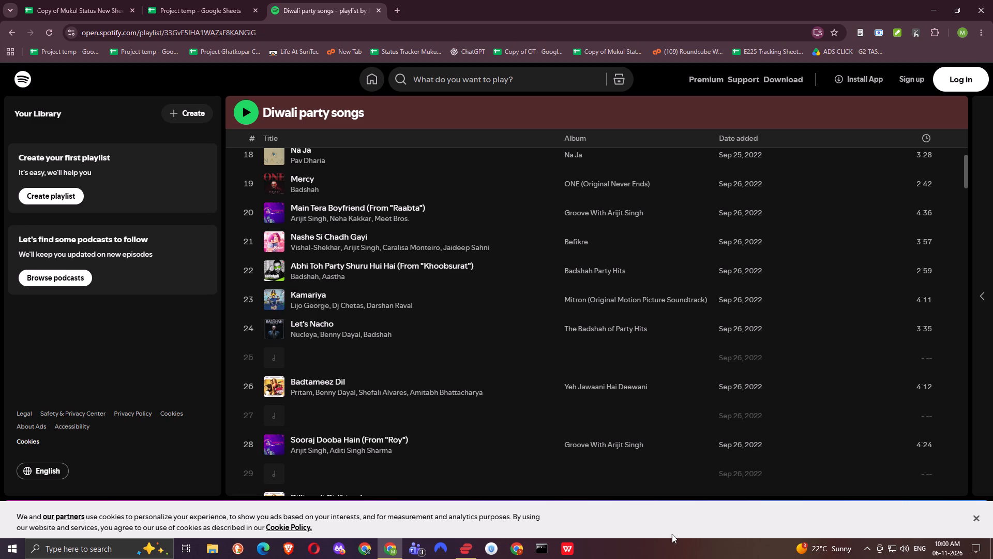
scroll(553, 316, "down", 3)
scroll(553, 316, "up", 2)
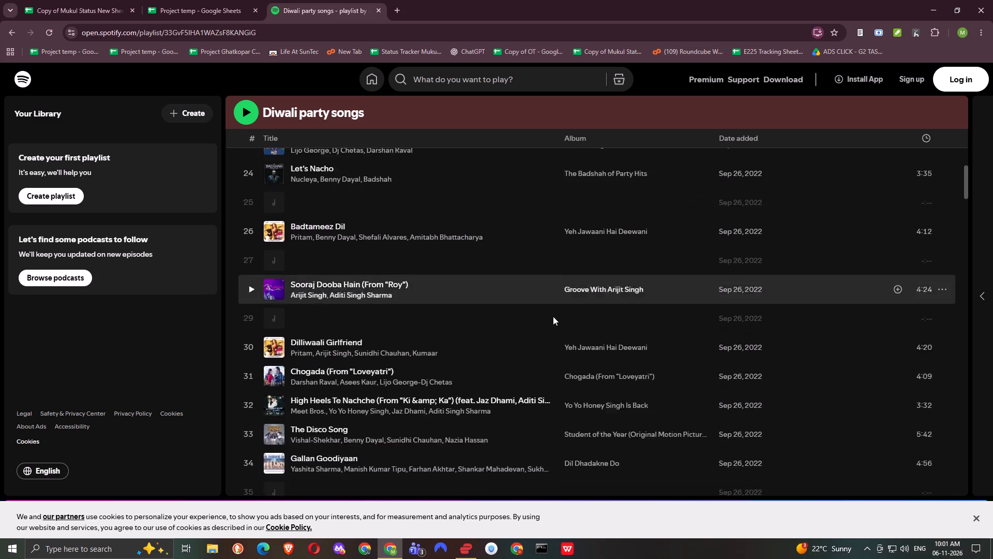
scroll(553, 316, "up", 4)
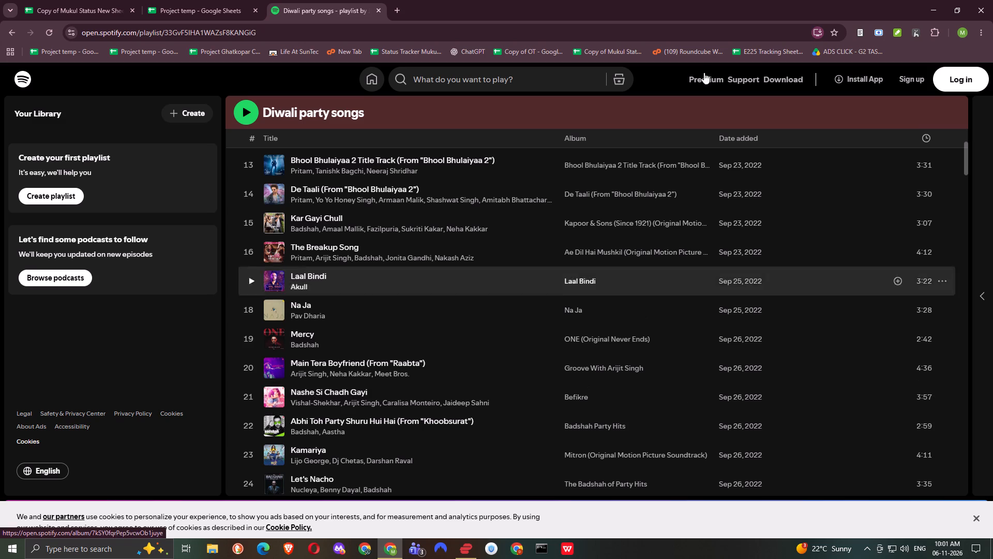
Switch to the Copy of Mukul Status New Sheet spreadsheet and review the Ads Click sheet's keyword table down to its Total row.
left_click(63, 0)
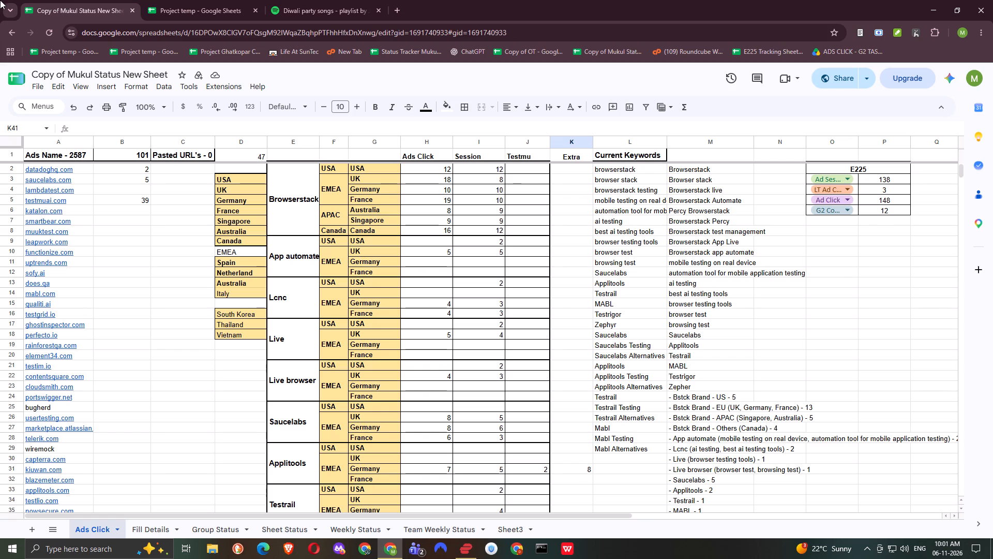
scroll(791, 337, "down", 17)
scroll(786, 339, "up", 13)
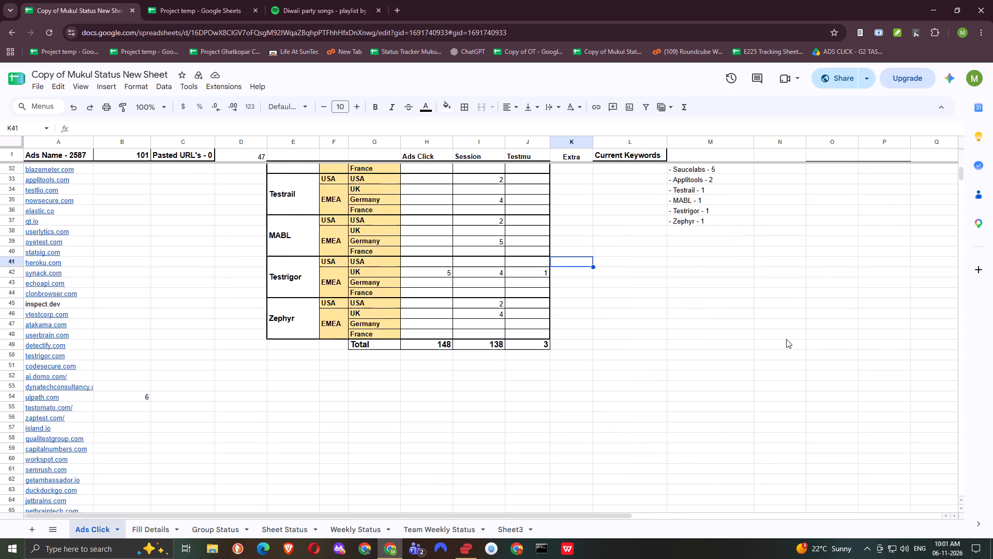
scroll(786, 339, "up", 1)
scroll(786, 339, "down", 1)
scroll(786, 339, "up", 20)
scroll(786, 339, "up", 4)
scroll(384, 371, "up", 3)
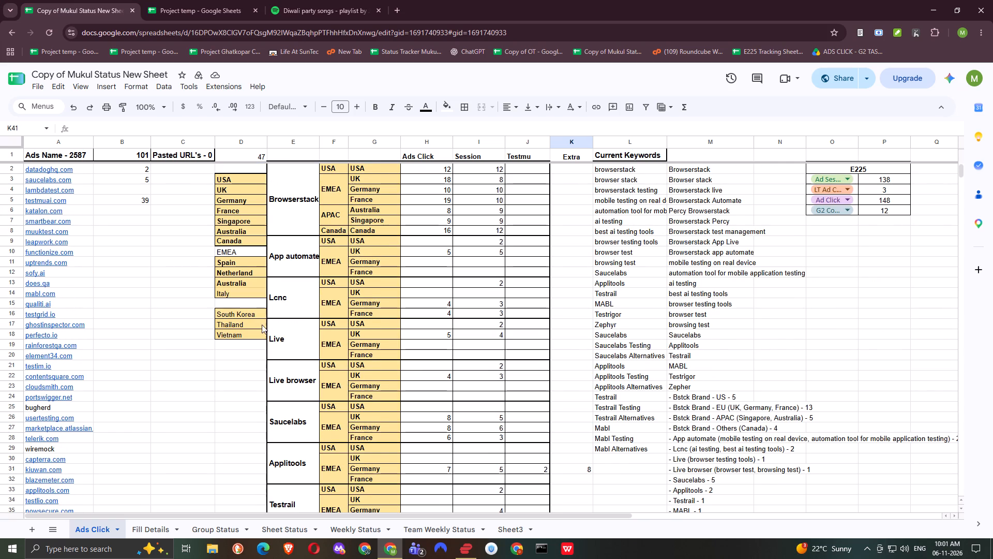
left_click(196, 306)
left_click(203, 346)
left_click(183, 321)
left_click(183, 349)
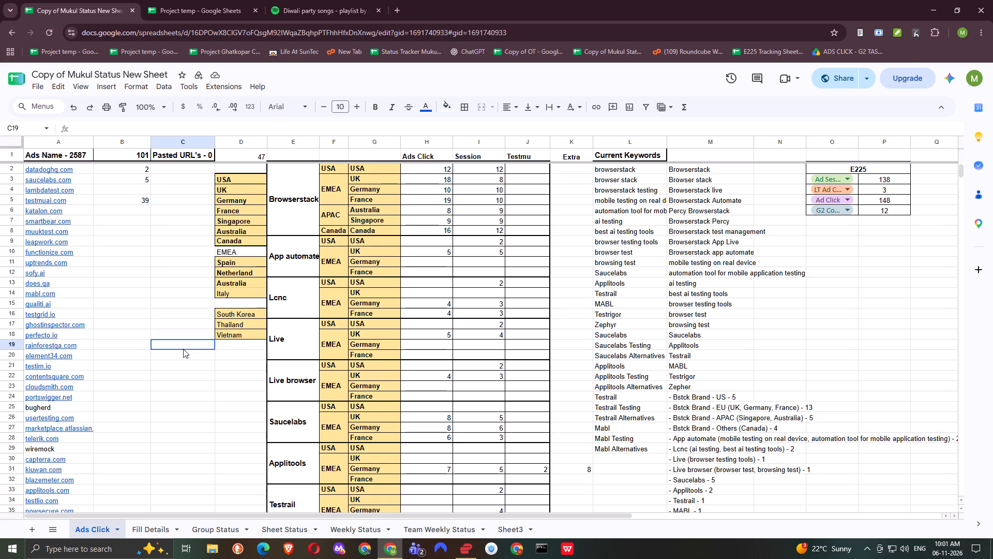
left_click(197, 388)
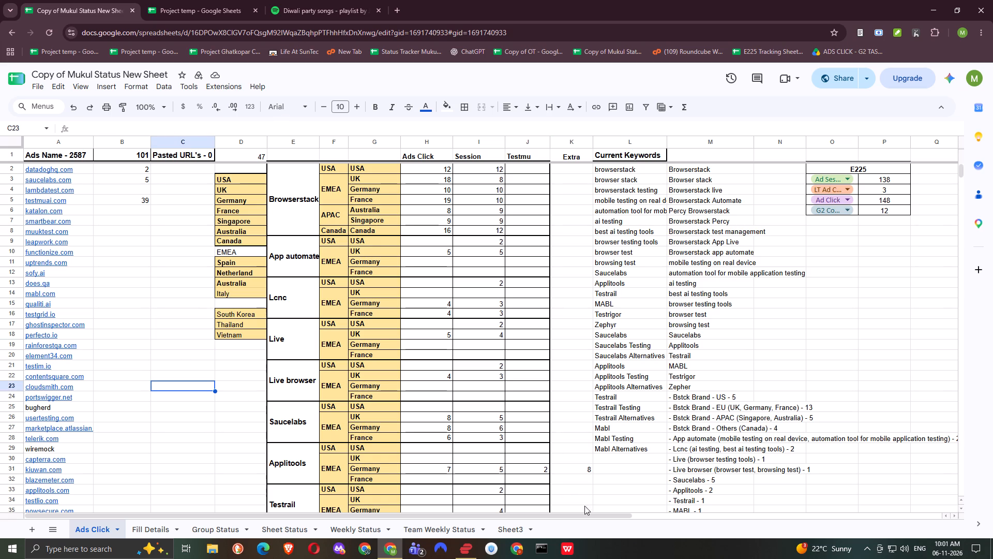
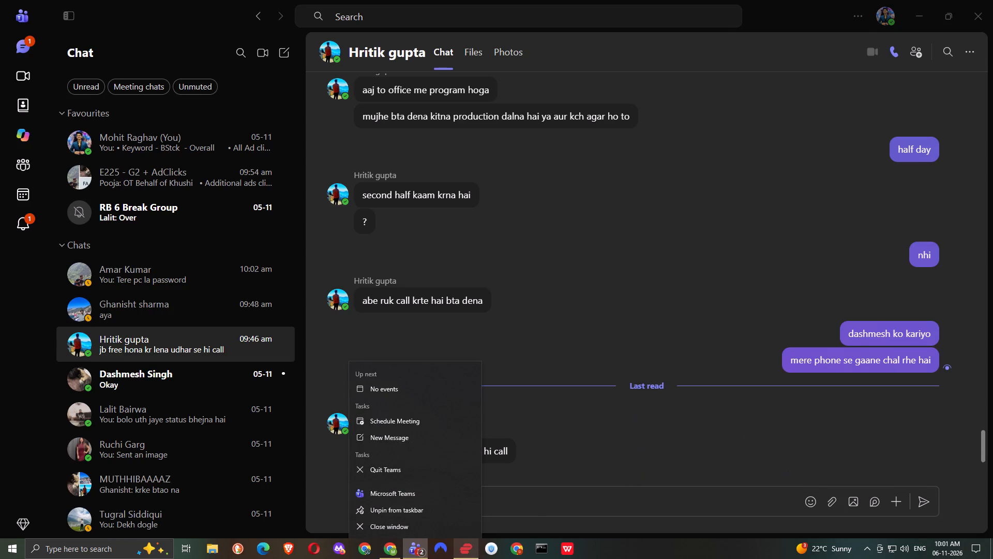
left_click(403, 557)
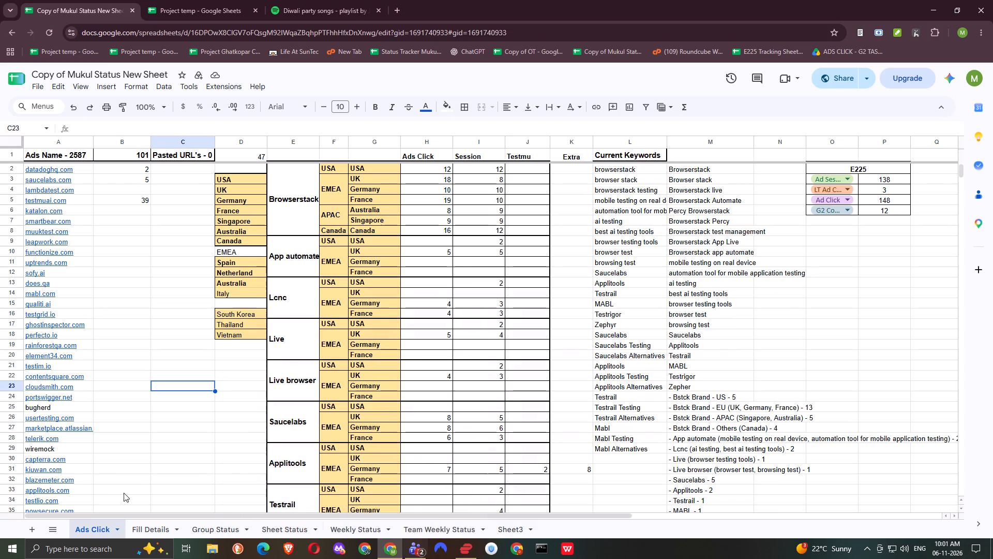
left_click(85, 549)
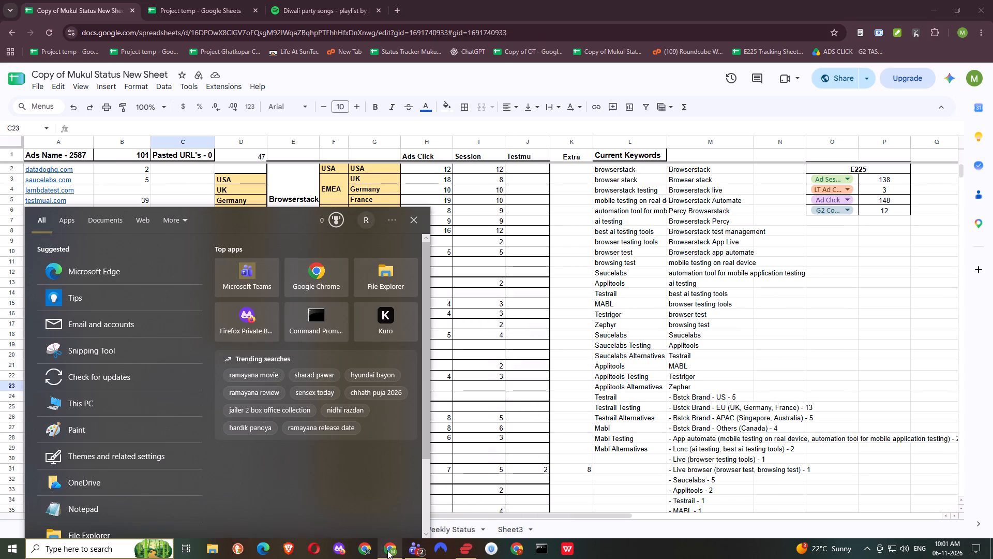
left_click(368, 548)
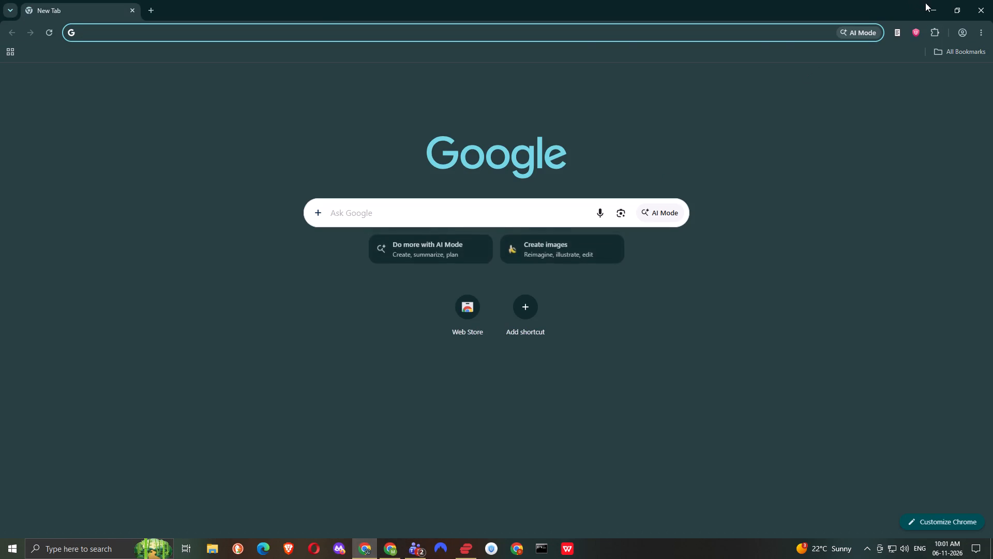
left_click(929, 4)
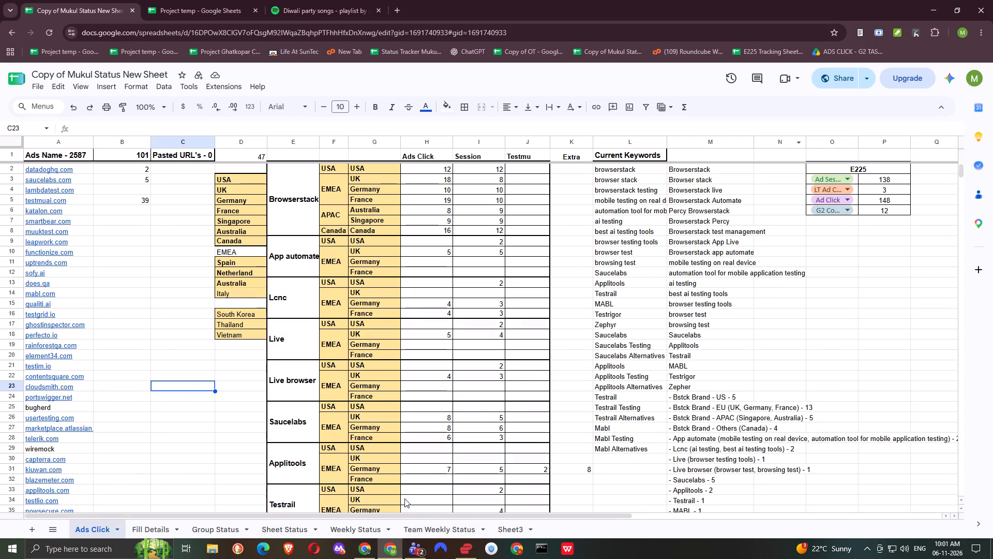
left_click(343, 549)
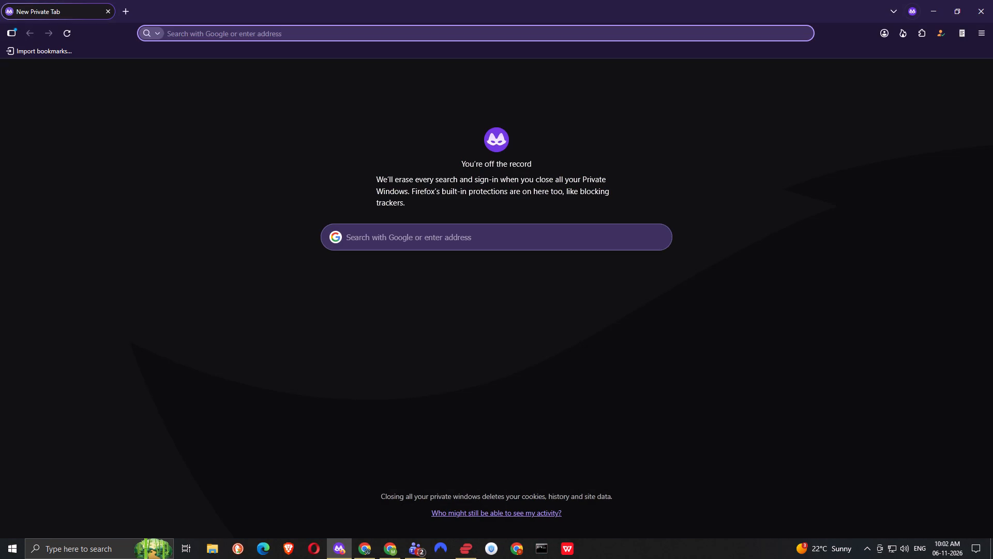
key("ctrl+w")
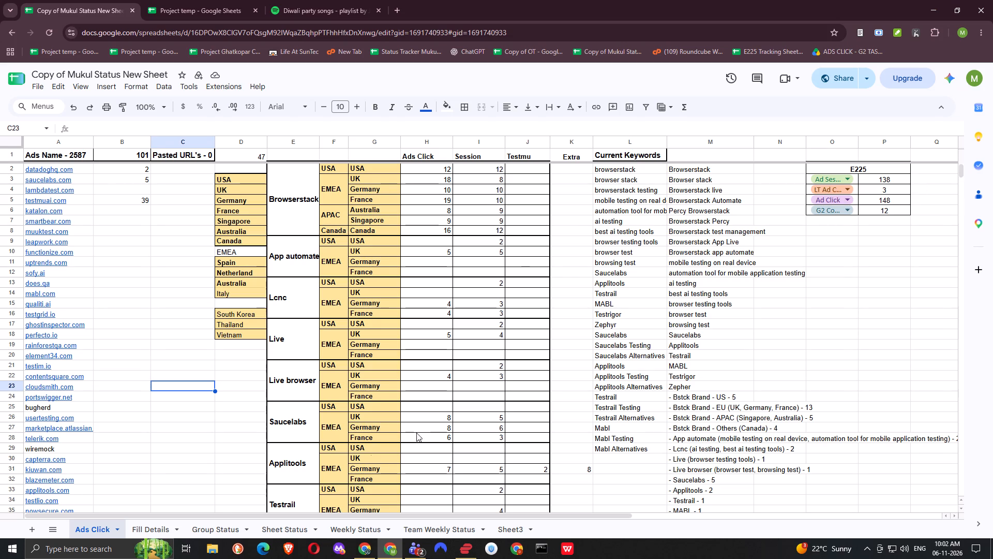
Copy the Ads Click and Session values in H2:I48 and paste them starting at cell R2 of the Ads Click sheet.
left_click(496, 178)
left_click(499, 171)
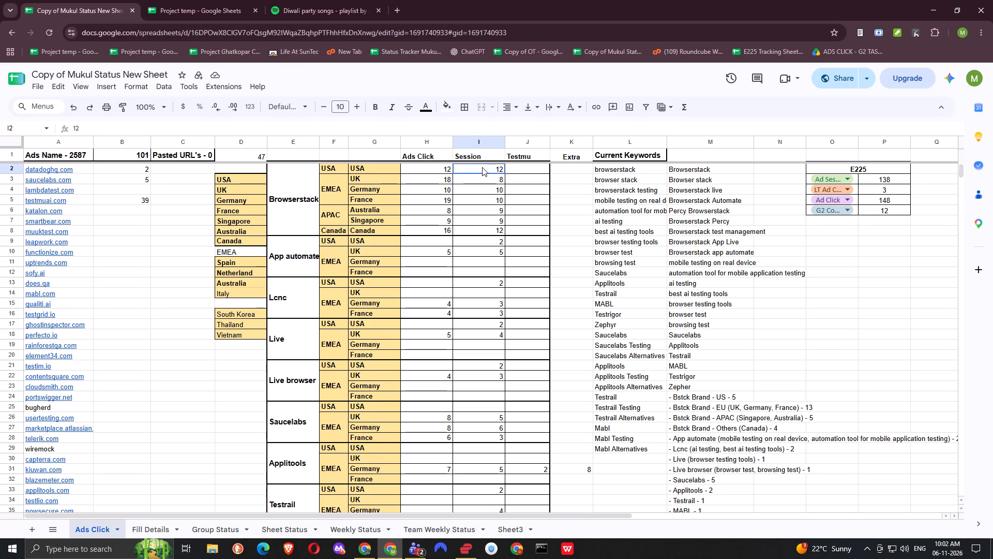
key("Left")
key("Right")
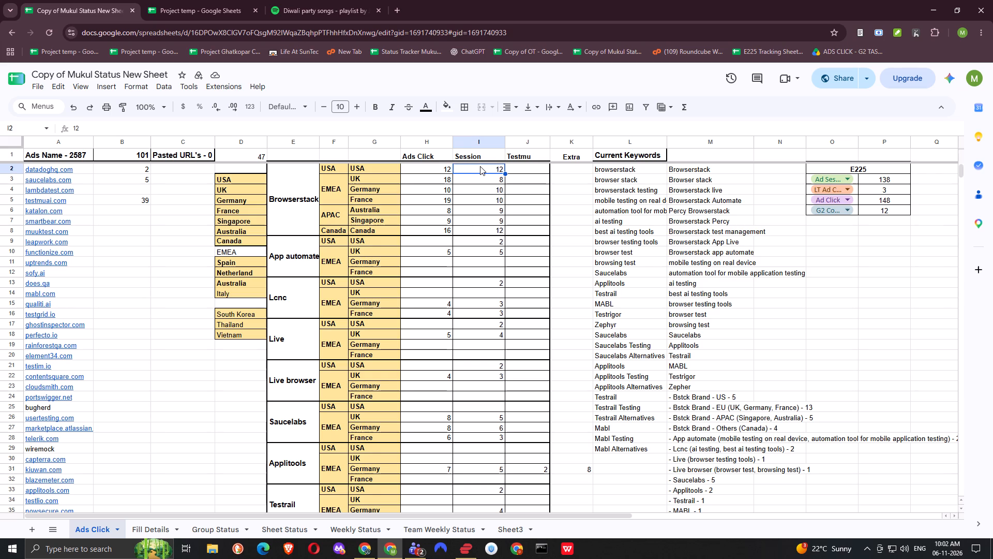
left_click_drag(479, 166, 479, 288)
left_click_drag(425, 167, 477, 310)
scroll(477, 304, "down", 2)
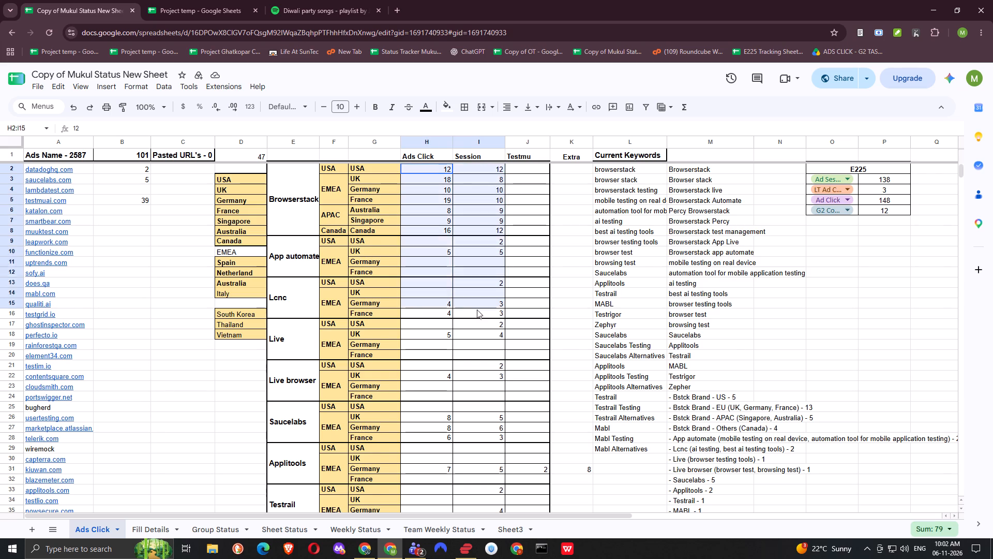
scroll(477, 310, "down", 3)
left_click_drag(477, 310, 479, 383)
key("ctrl+c")
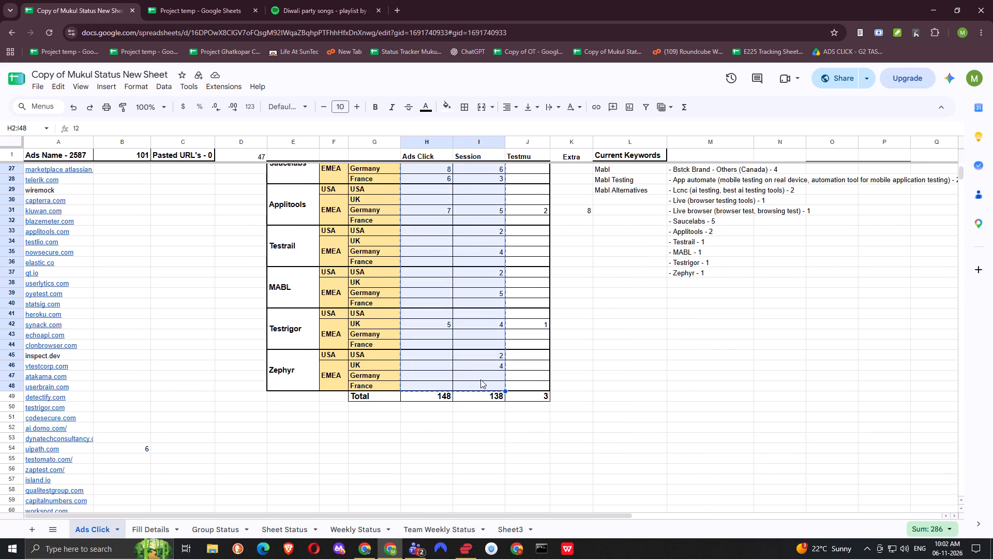
scroll(505, 320, "up", 5, "shift")
scroll(506, 319, "down", 6, "shift")
scroll(626, 288, "up", 7)
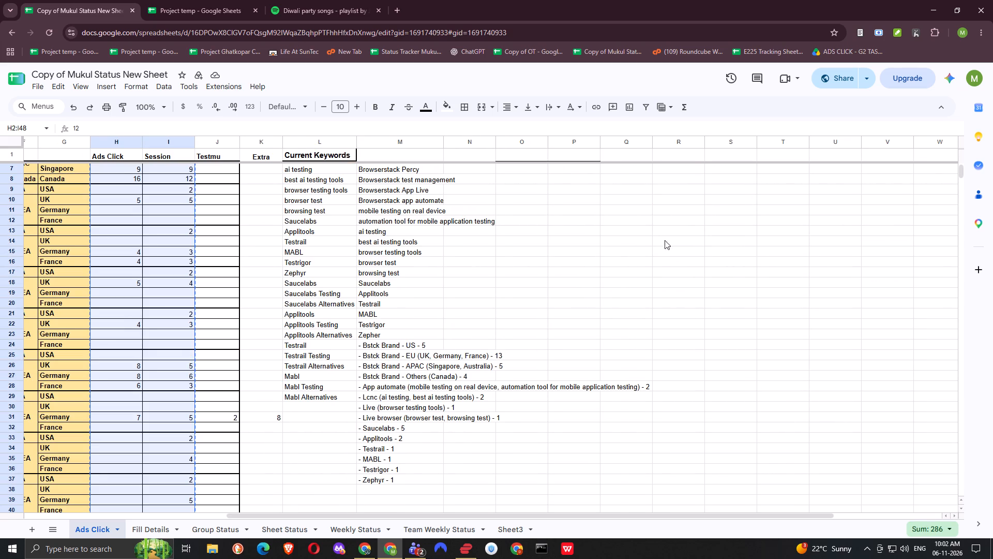
scroll(680, 211, "up", 5)
left_click(670, 169)
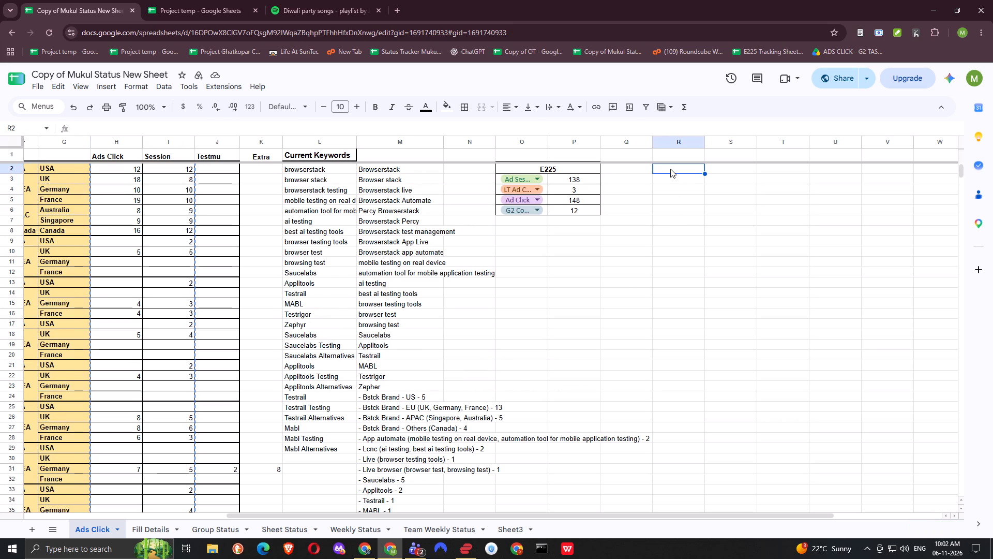
key("ctrl+v")
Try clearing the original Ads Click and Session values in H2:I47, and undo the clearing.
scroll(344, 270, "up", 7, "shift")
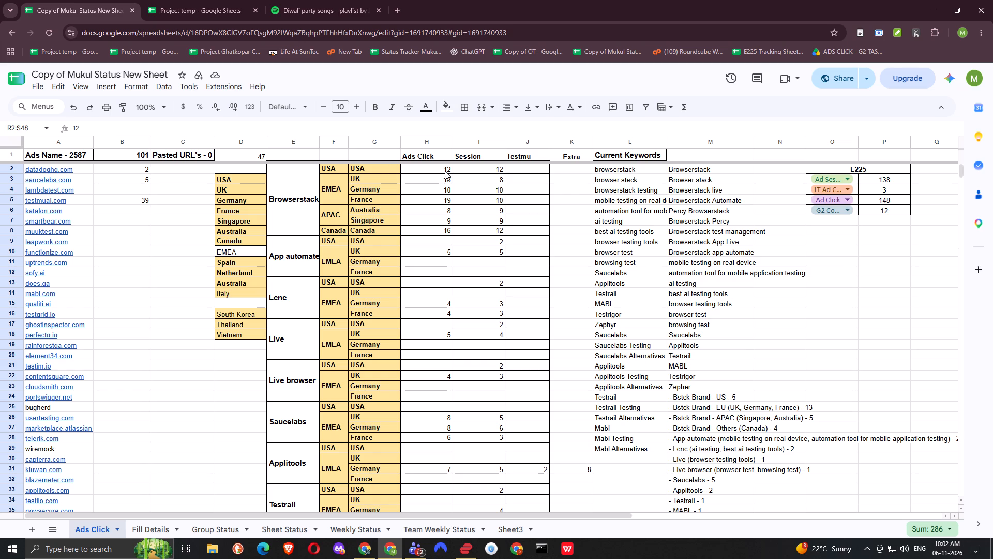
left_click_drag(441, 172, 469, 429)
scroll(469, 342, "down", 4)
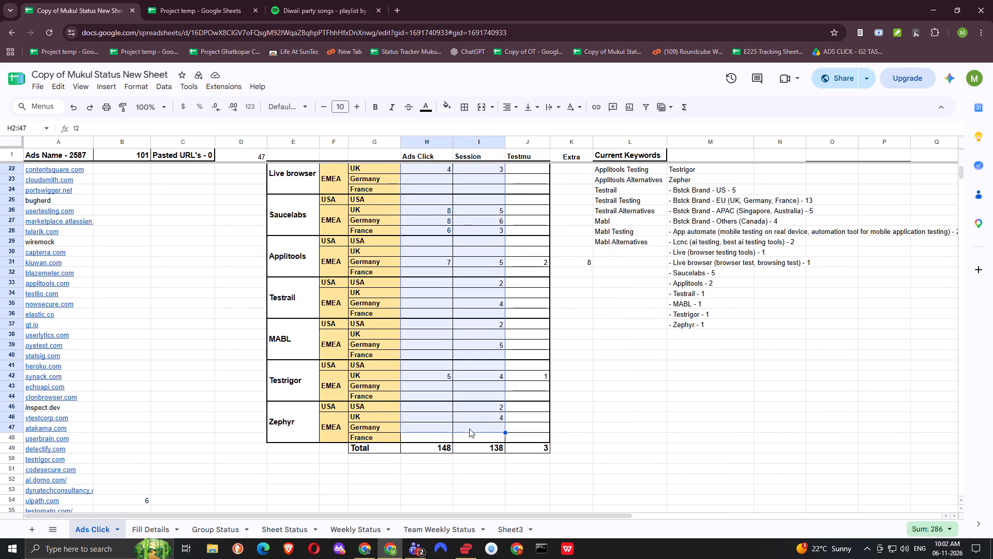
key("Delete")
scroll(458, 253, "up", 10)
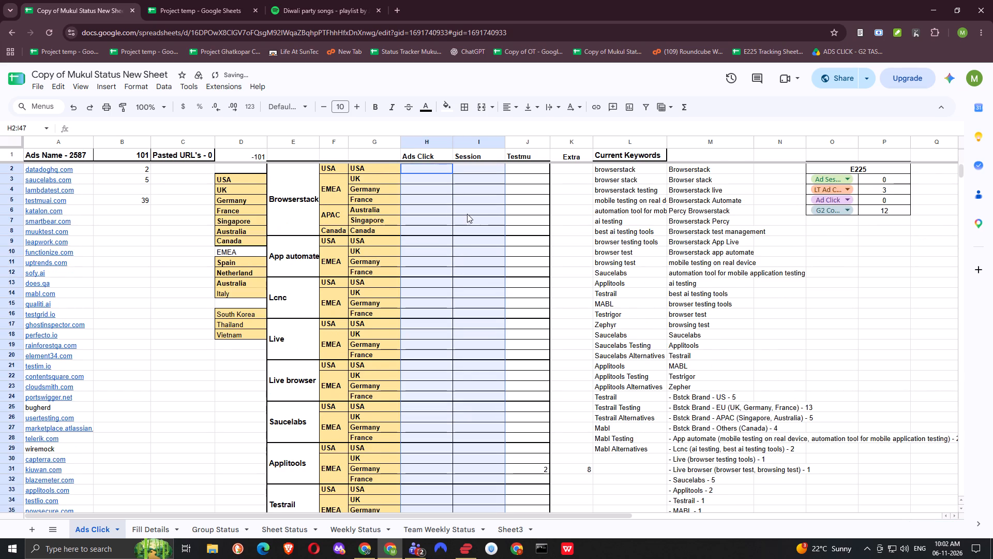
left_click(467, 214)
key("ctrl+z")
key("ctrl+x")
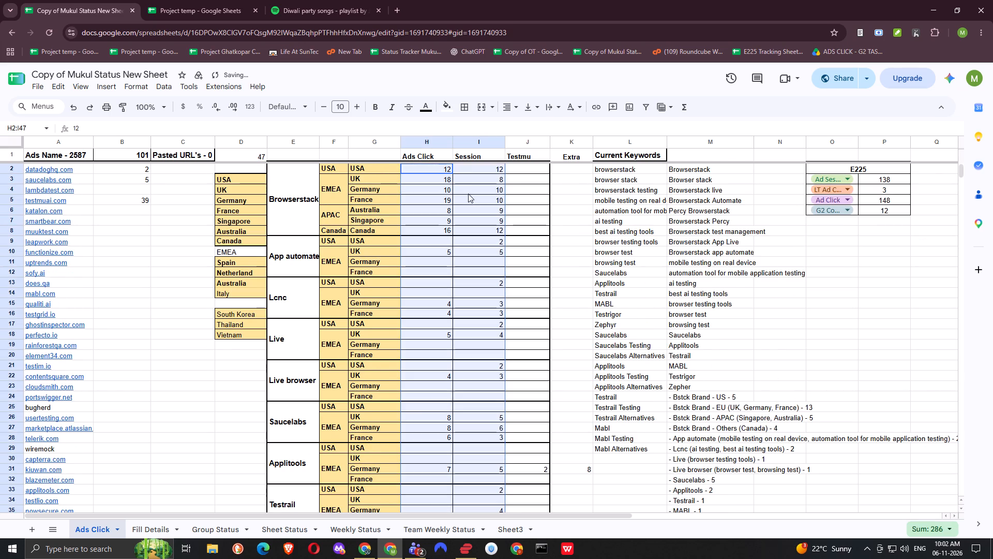
Set the Browserstack Session counts to USA 6, UK 6, Germany 5, France 6, Australia 4, Singapore 4 and Canada 5.
left_click(470, 172)
key("6")
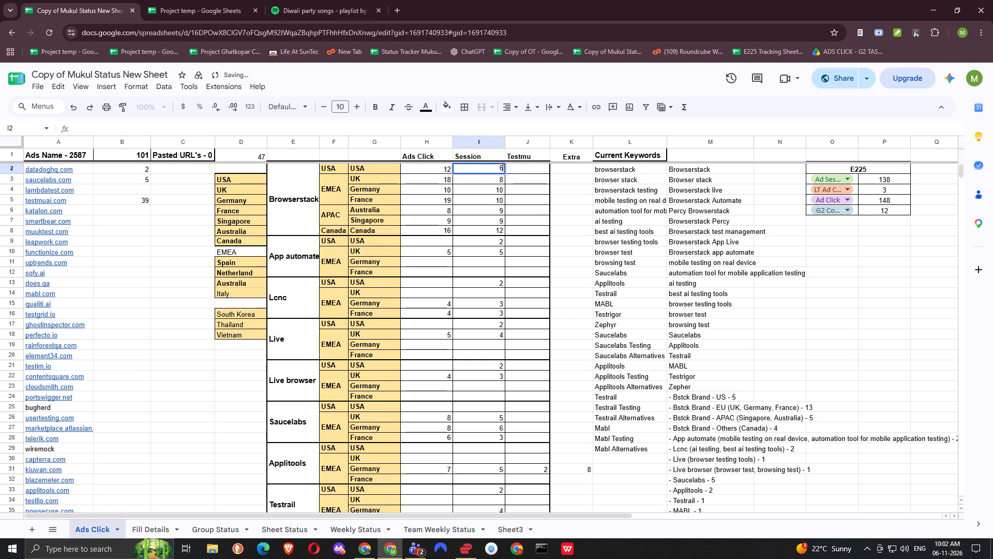
key("Down")
key("6")
key("Down")
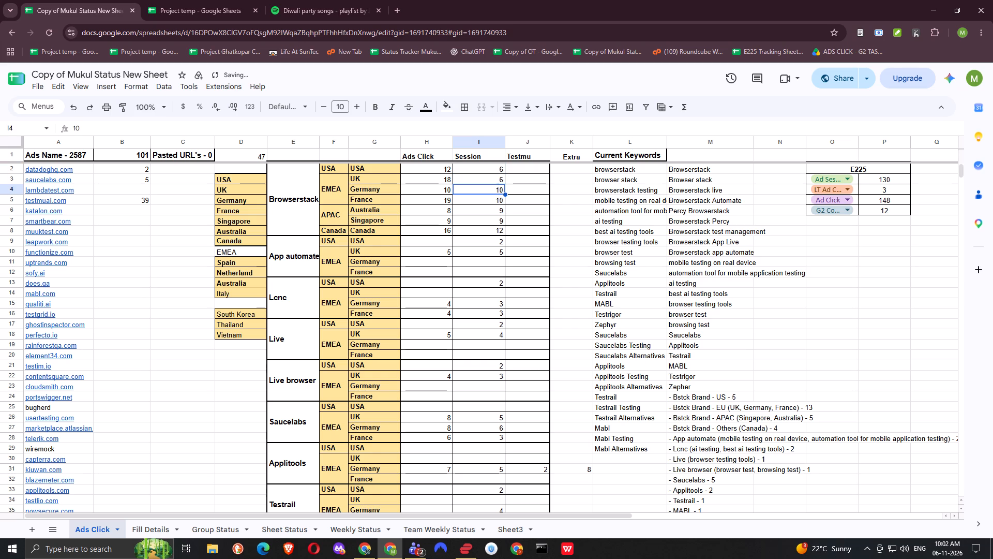
key("5")
key("Down")
key("6")
key("Down")
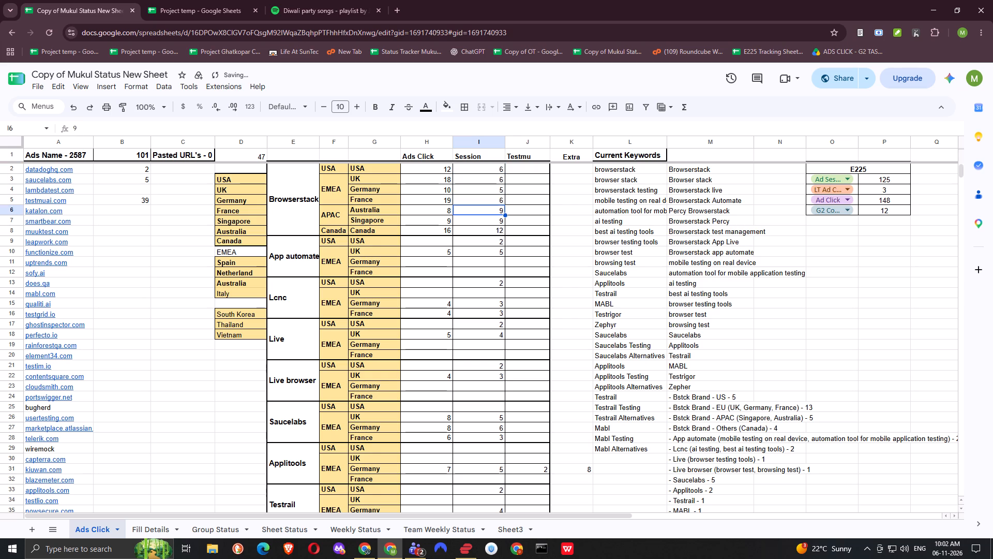
key("4")
key("Down")
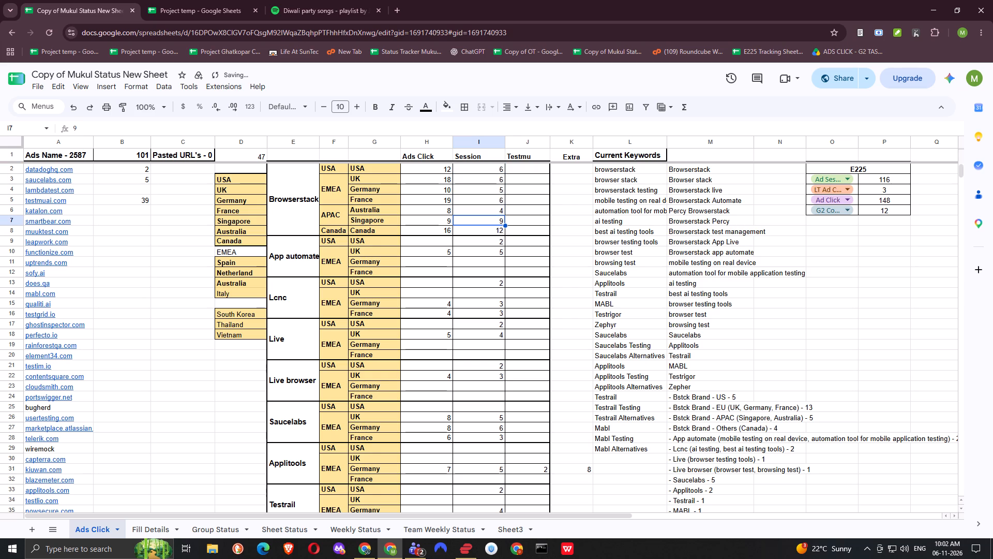
key("4")
key("Down")
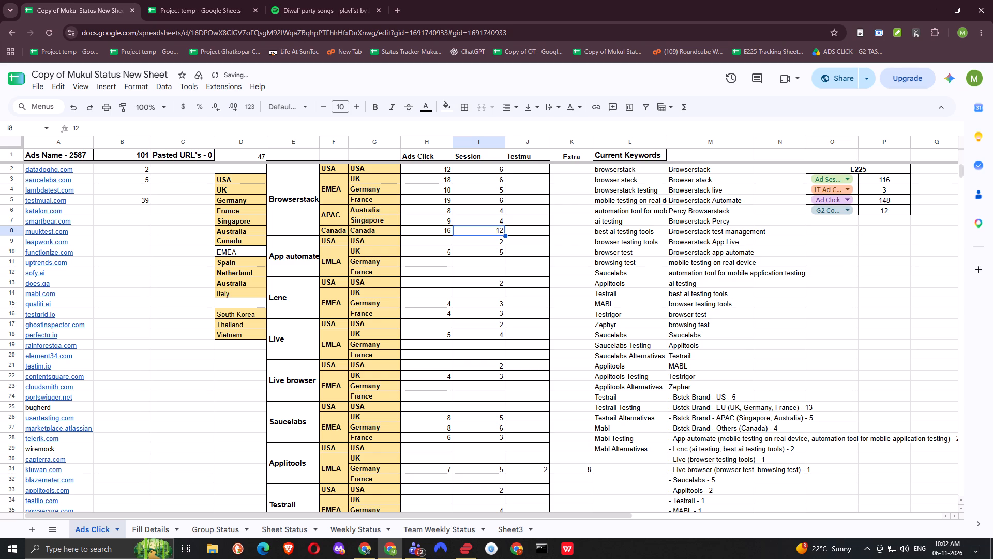
key("5")
key("Down")
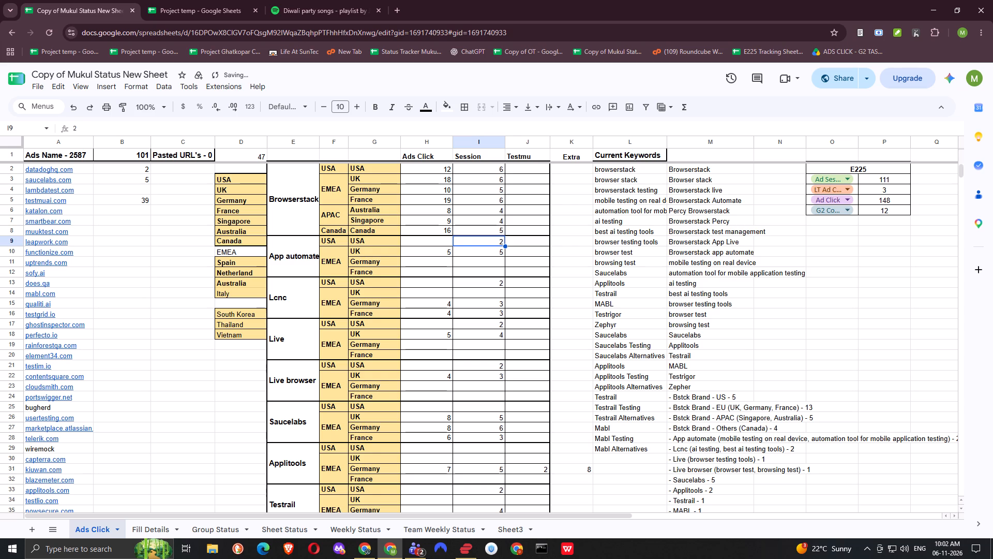
Set the App automate Session counts to 1 for USA and 3 for UK.
key("1")
key("Down")
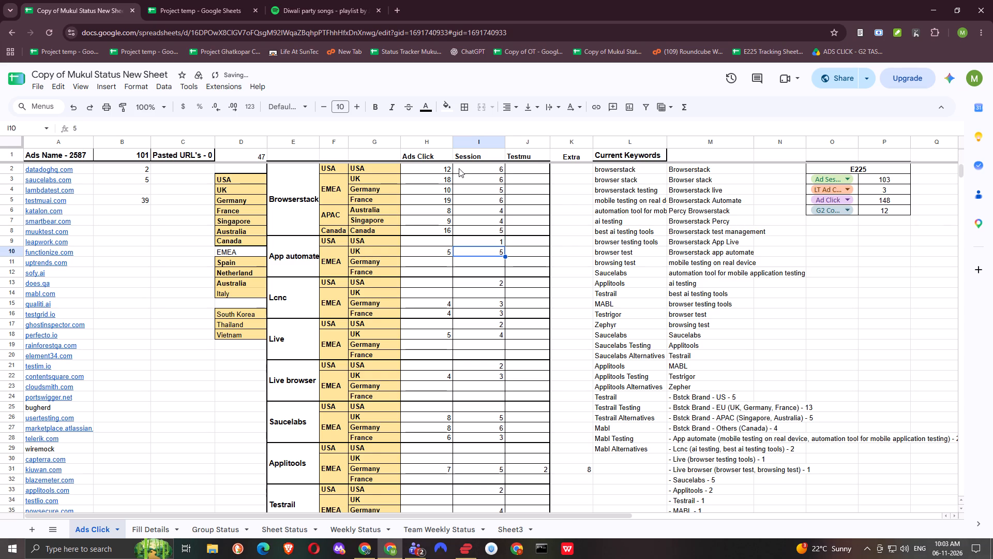
key("3")
key("Down")
Set the Lcnc Session counts to 1 for USA, 2 for Germany and 2 for France.
key("Down")
key("Down")
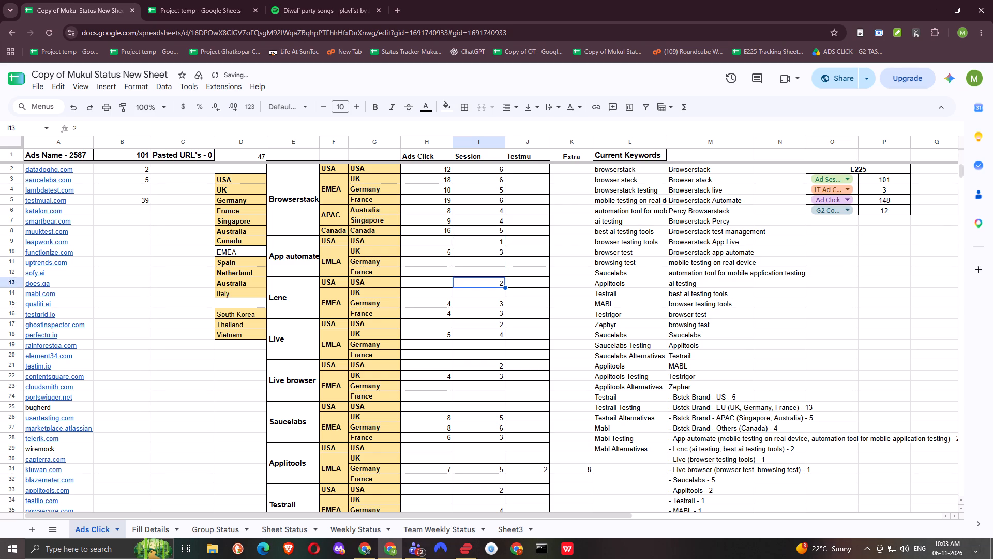
key("1")
key("Down")
key("Down")
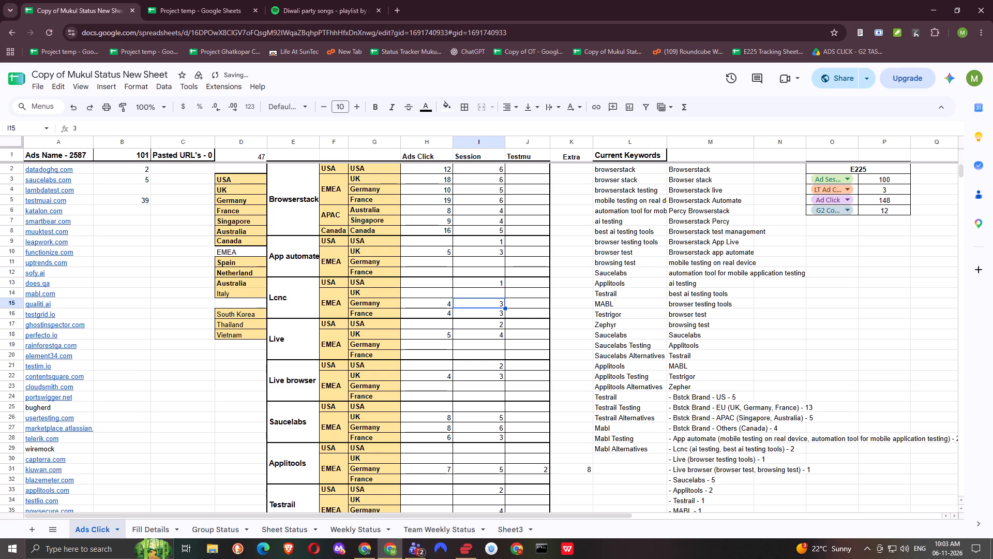
key("2")
key("Down")
key("2")
key("Down")
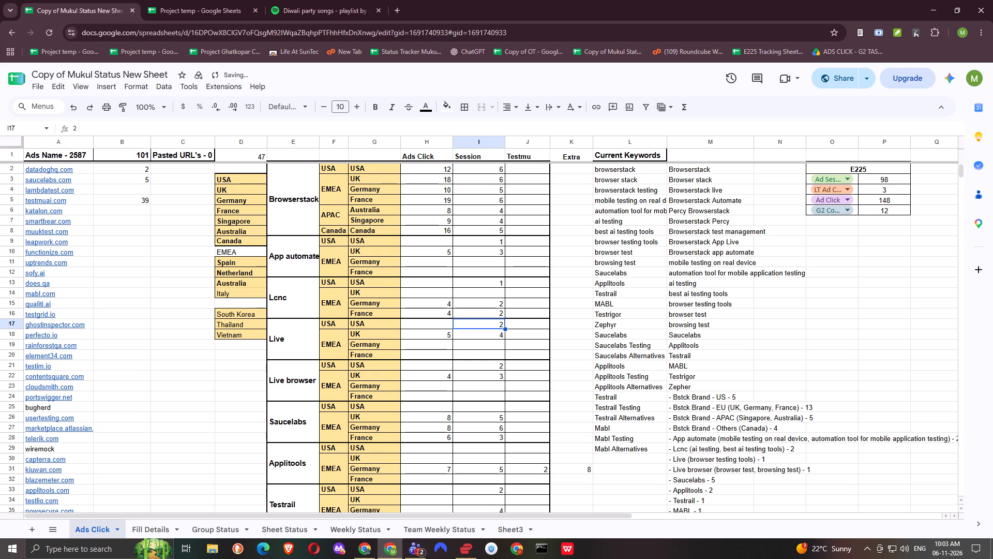
Change the Lcnc Session count for Germany to 3 and clear the one for France.
key("Up")
key("Up")
key("3")
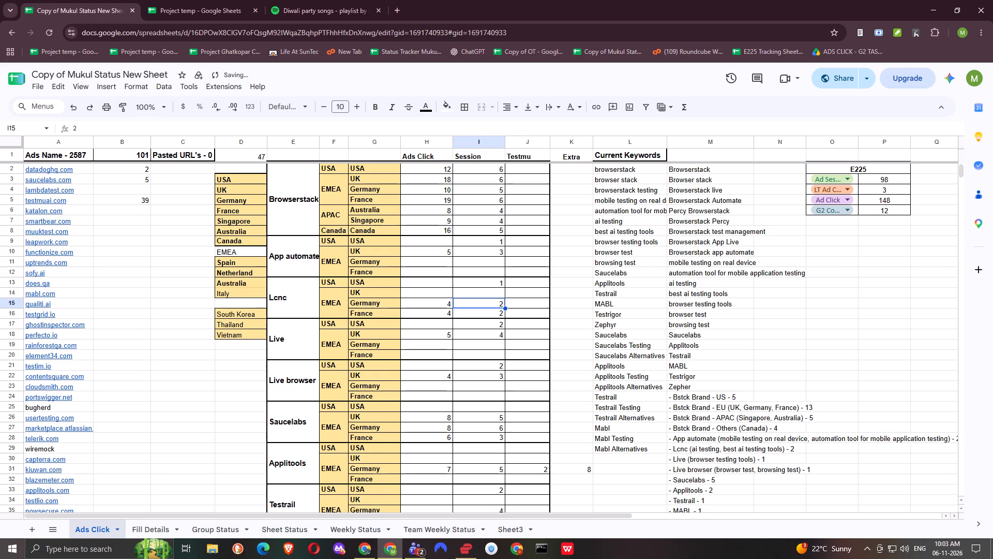
key("Down")
key("Delete")
Set the Live Session counts to 1 for USA and 3 for UK.
key("Down")
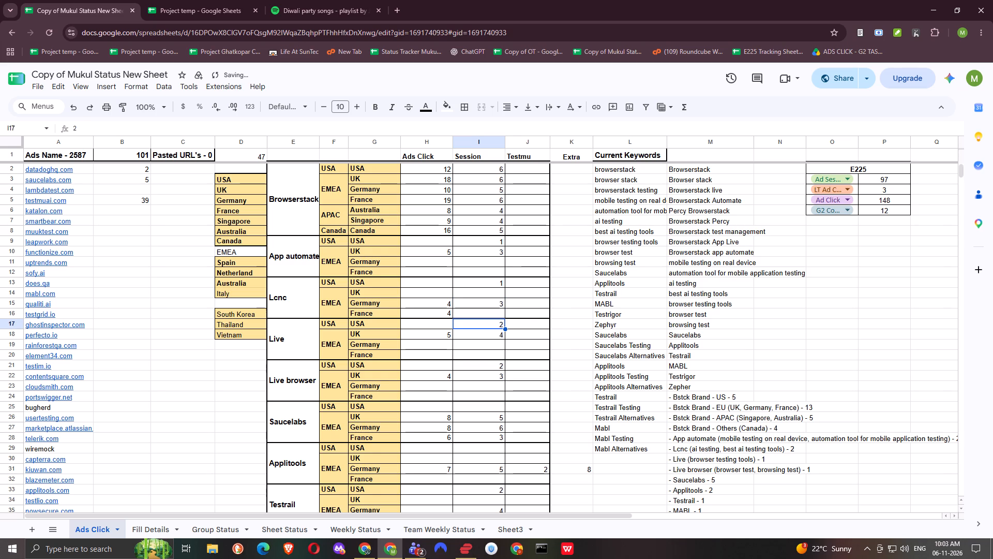
key("1")
key("Down")
key("Down")
key("Up")
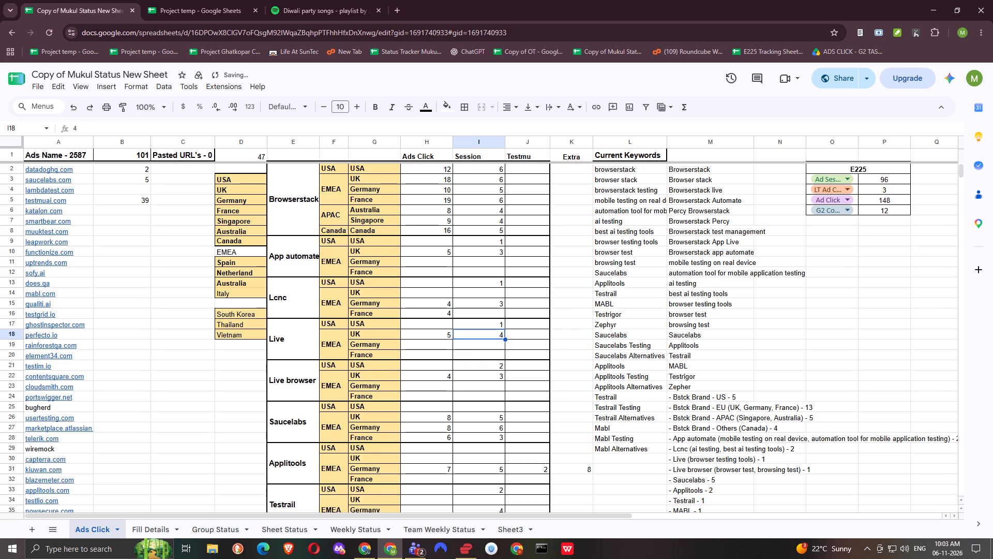
key("3")
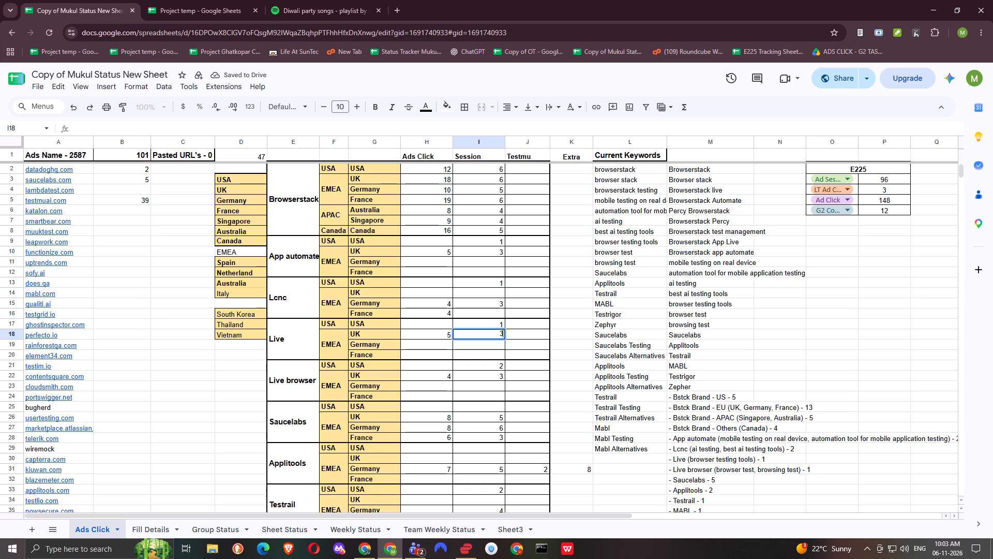
key("Down")
Set the Live browser Session counts to 1 for USA and 2 for UK.
key("Down")
key("Down")
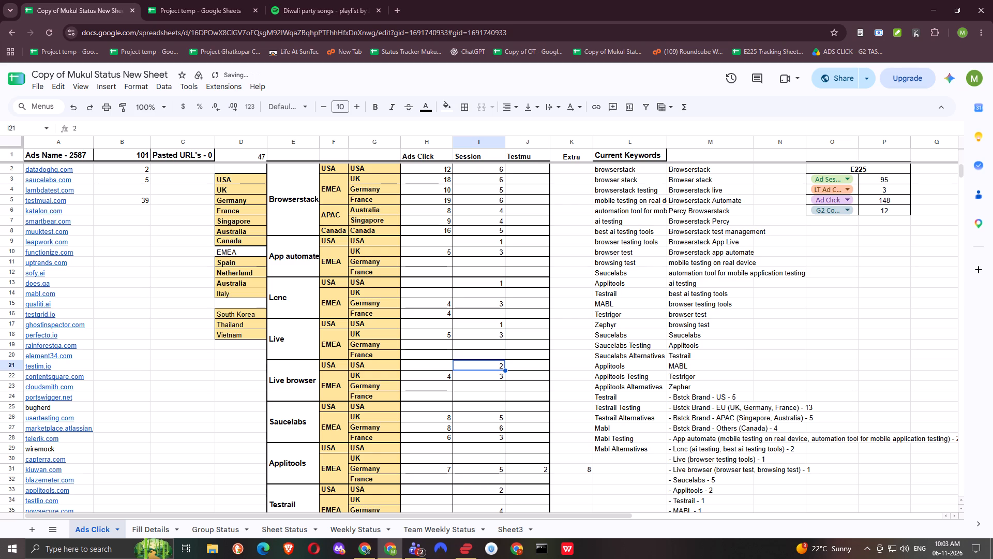
key("1")
key("Down")
key("2")
key("Down")
Set the Saucelabs Session counts to 3 for UK and 4 for Germany.
key("Down")
key("Down")
key("Down")
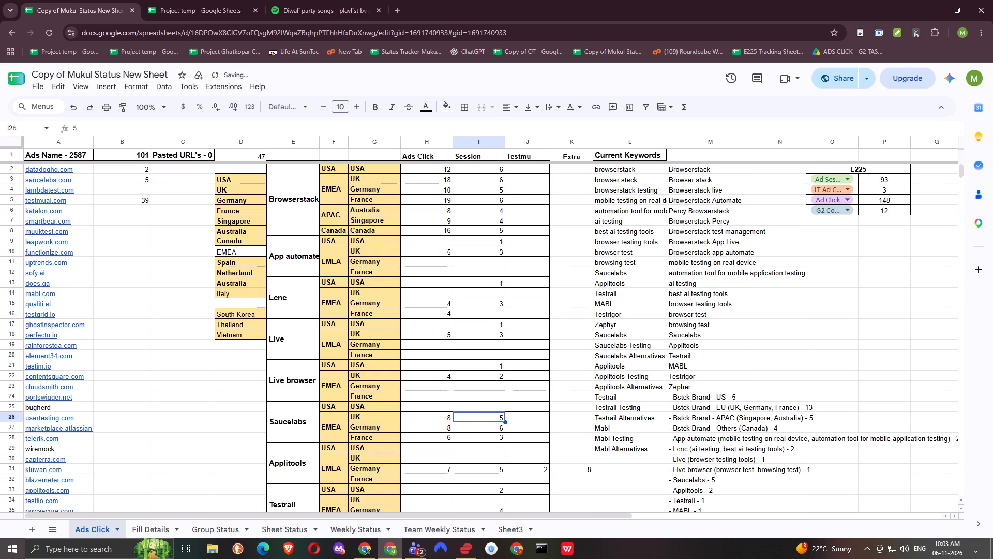
key("Down")
key("Up")
key("3")
key("Down")
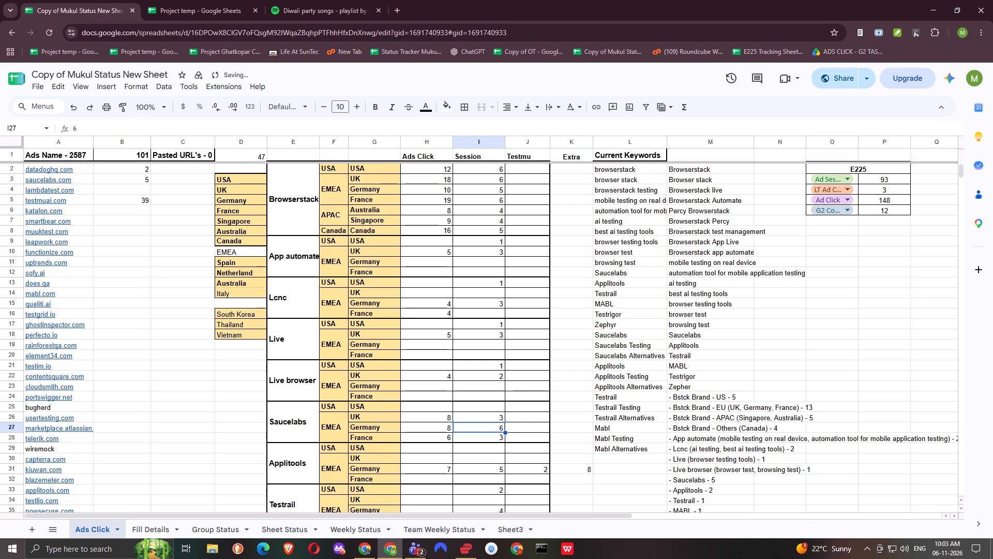
key("4")
key("Down")
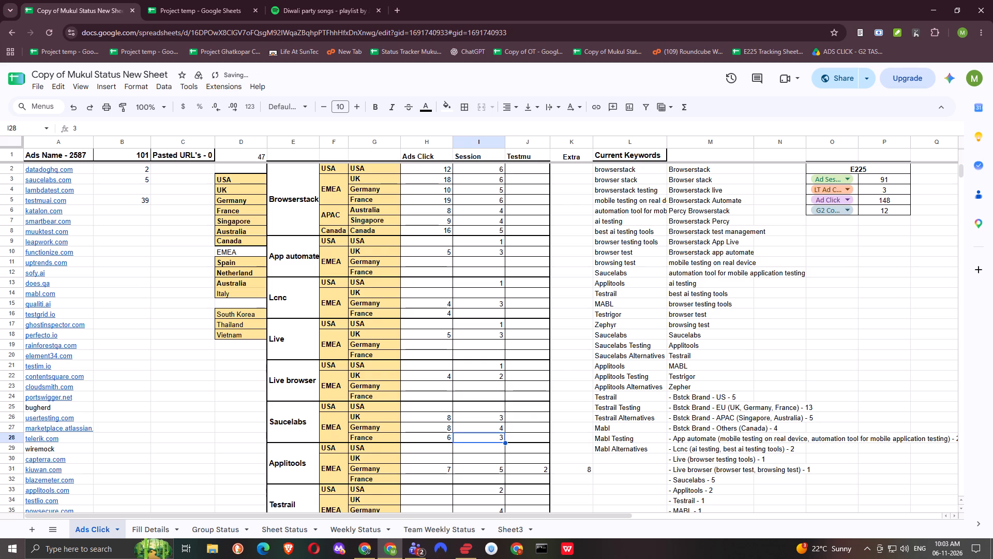
Change the Saucelabs Session count for Germany to 2 and the one for France to 1.
key("Up")
key("2")
key("Down")
key("1")
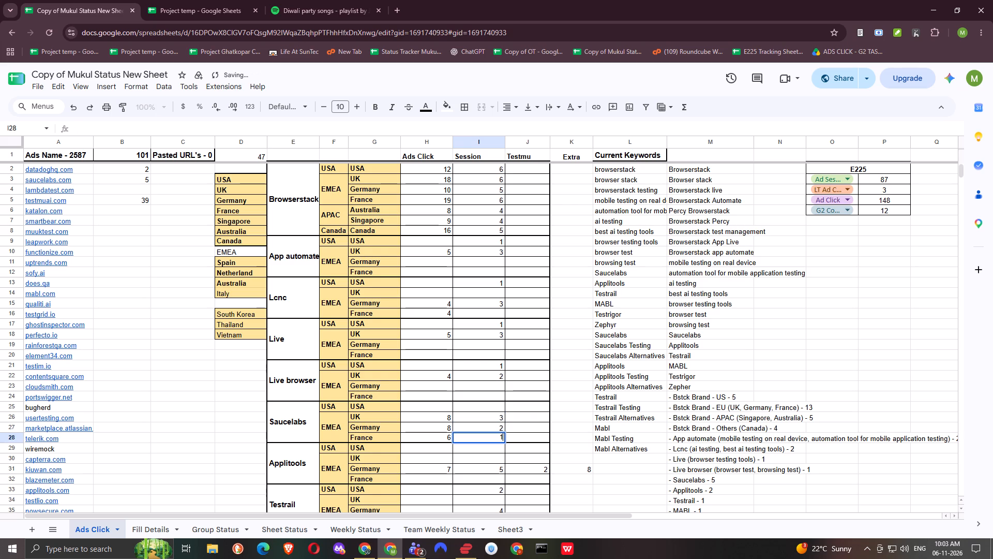
key("Down")
key("Down")
key("Down")
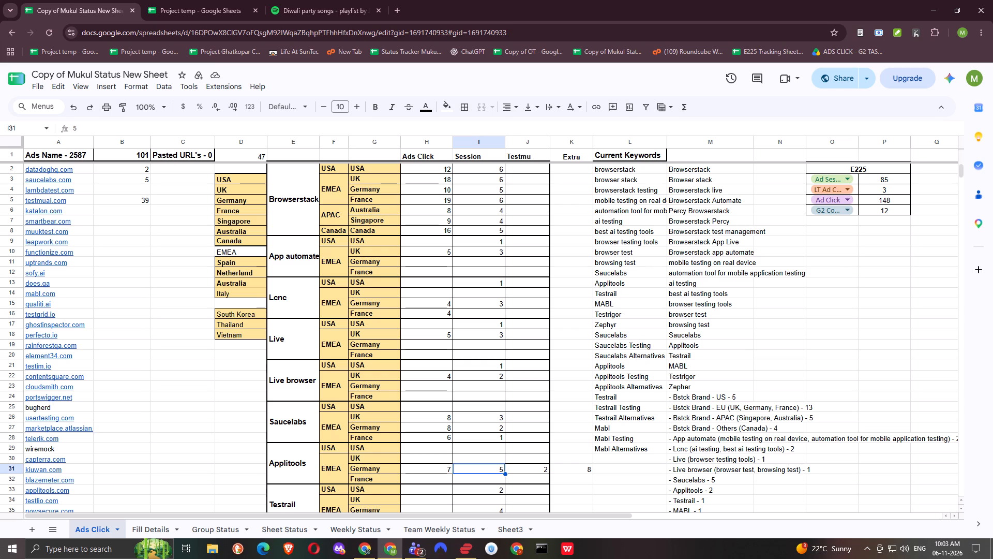
Work out 140/2 in a new browser tab, then return to the sheet.
left_click(395, 10)
type("140")
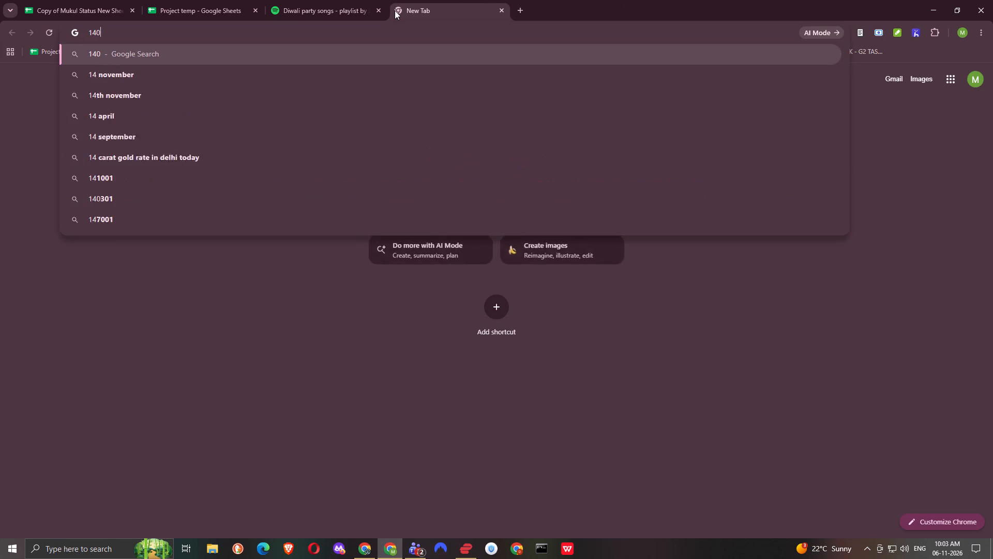
type("/2")
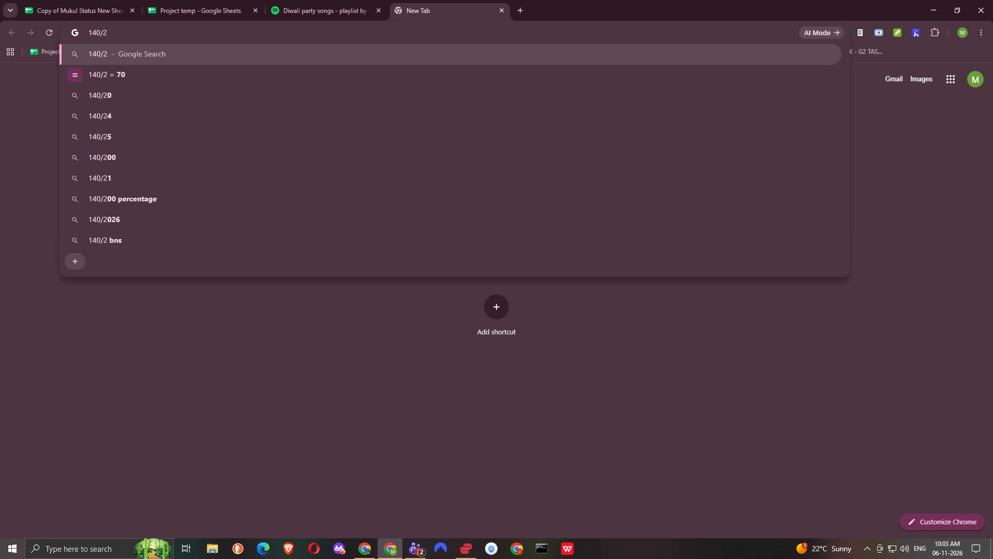
key("ctrl+w")
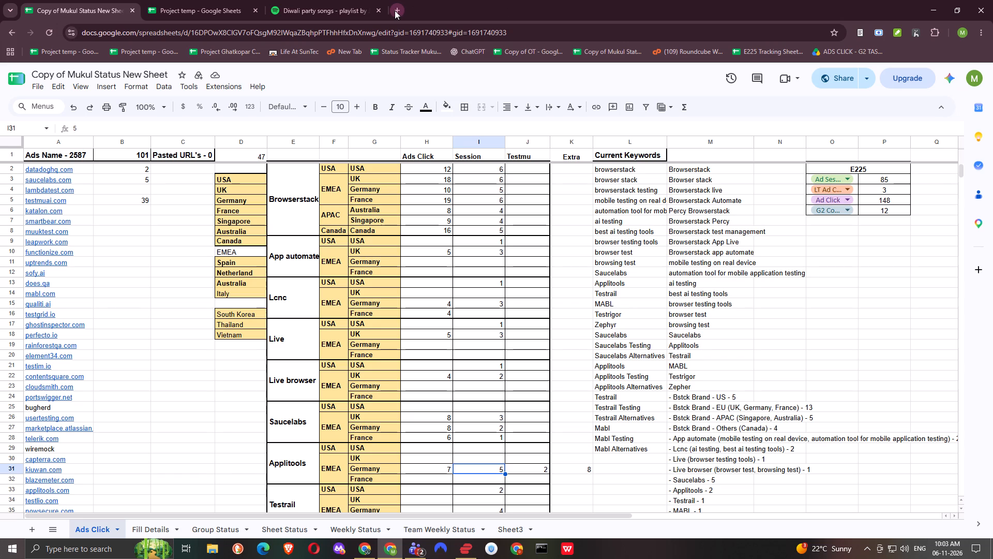
Set the Testrail Session counts to 1 for USA and 2 for Germany.
key("Down")
key("Down")
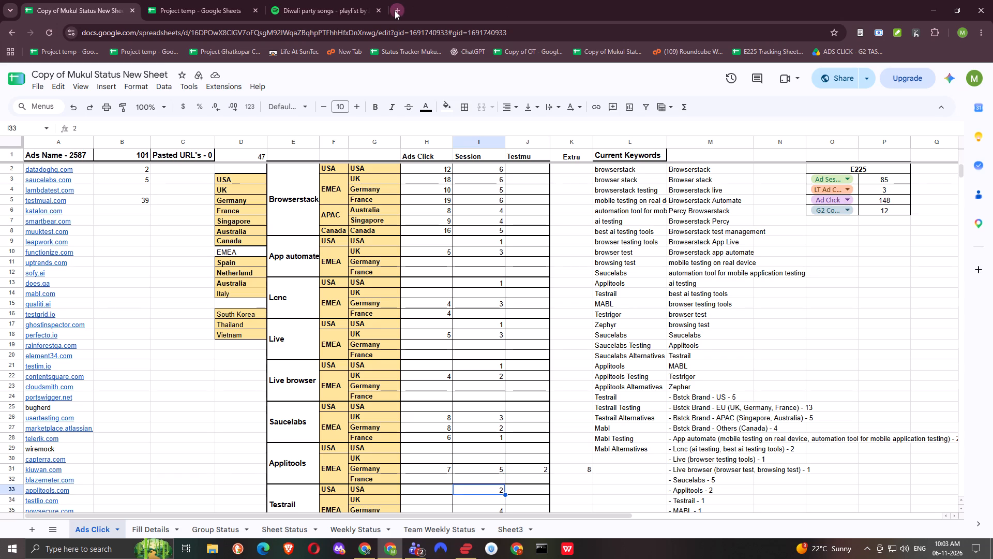
key("1")
key("Down")
key("Down")
key("Down")
key("Up")
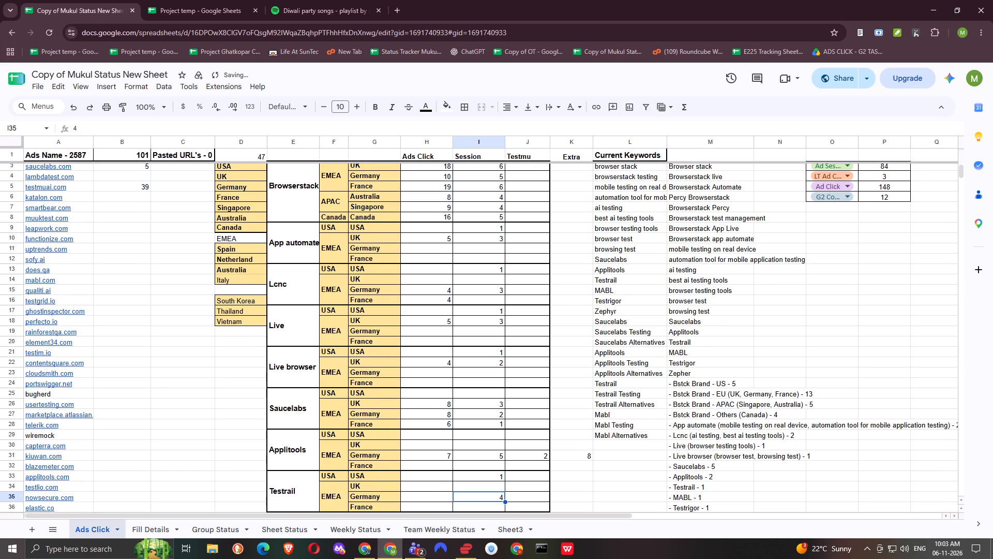
key("2")
key("Down")
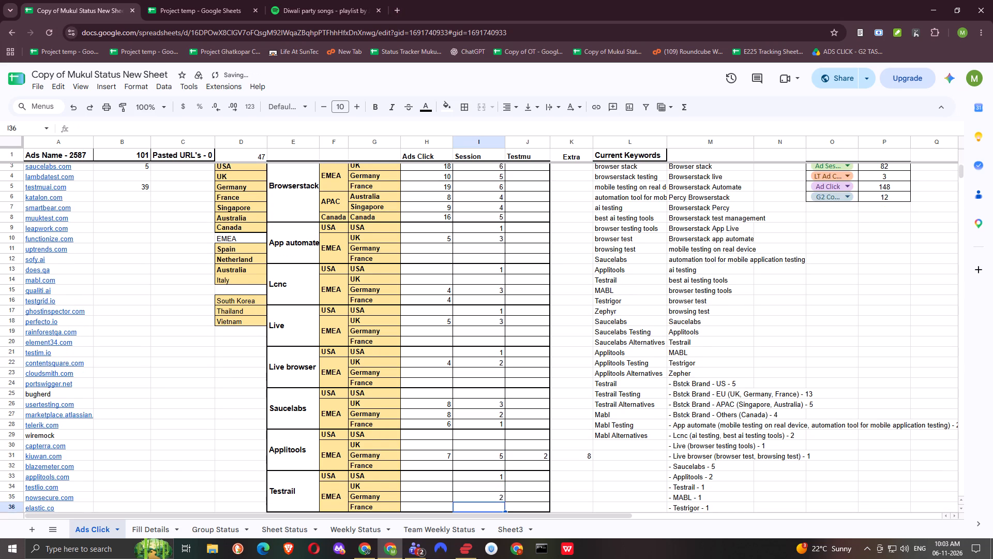
Set the MABL Session counts to 1 for USA and 3 for Germany.
key("Down")
key("Down")
key("Up")
key("1")
key("Down")
key("Down")
key("Down")
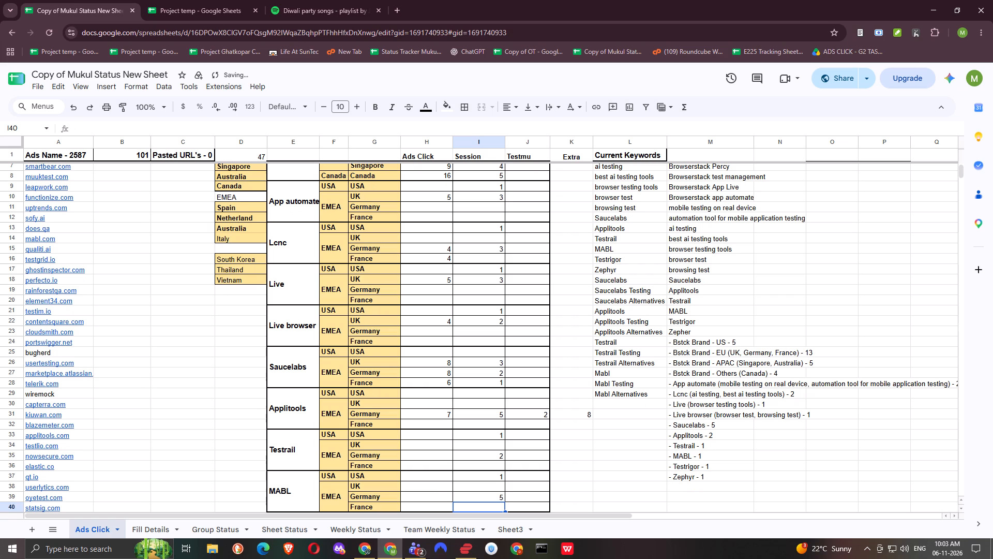
key("Up")
key("3")
key("Down")
Set the Testrigor Session count for UK to 2.
key("Down")
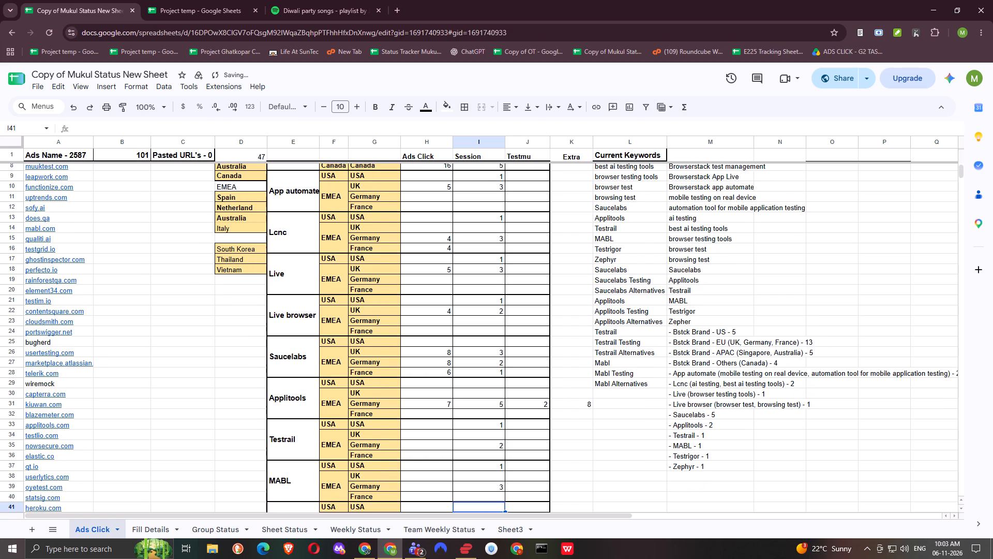
key("Down")
key("2")
key("Down")
Set the Zephyr Session counts to 1 for USA and 2 for UK.
key("Down")
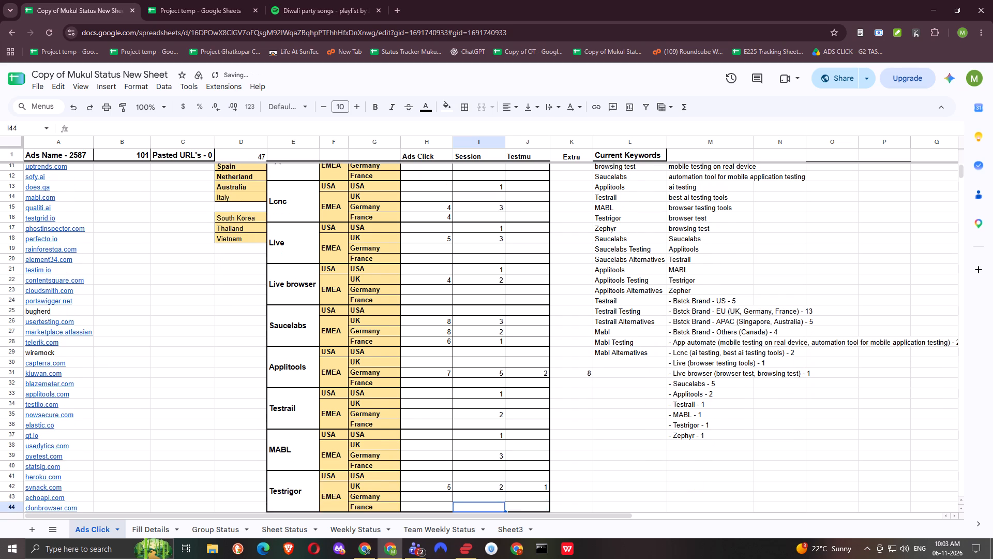
key("Down")
key("Down")
key("Up")
key("1")
key("Down")
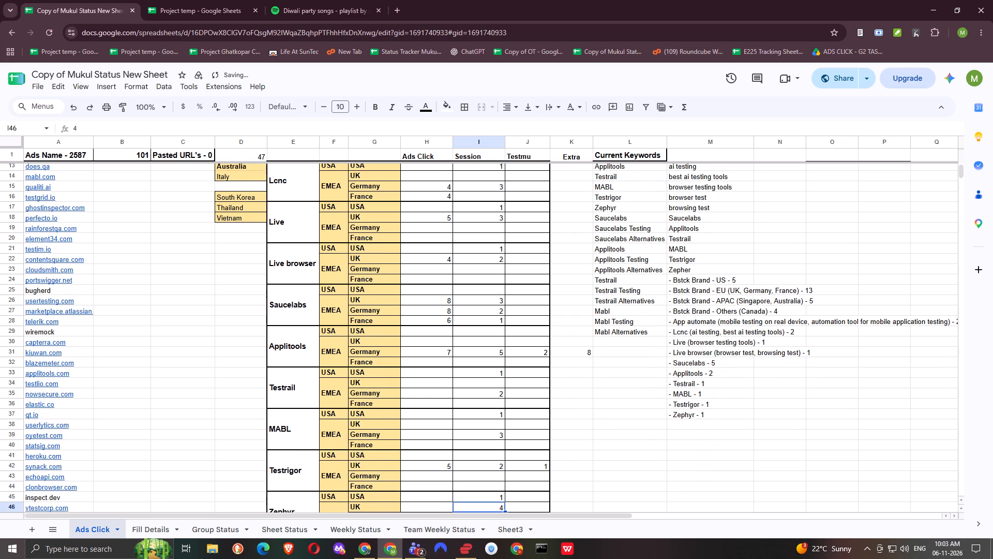
key("2")
key("Down")
key("Down")
key("Down")
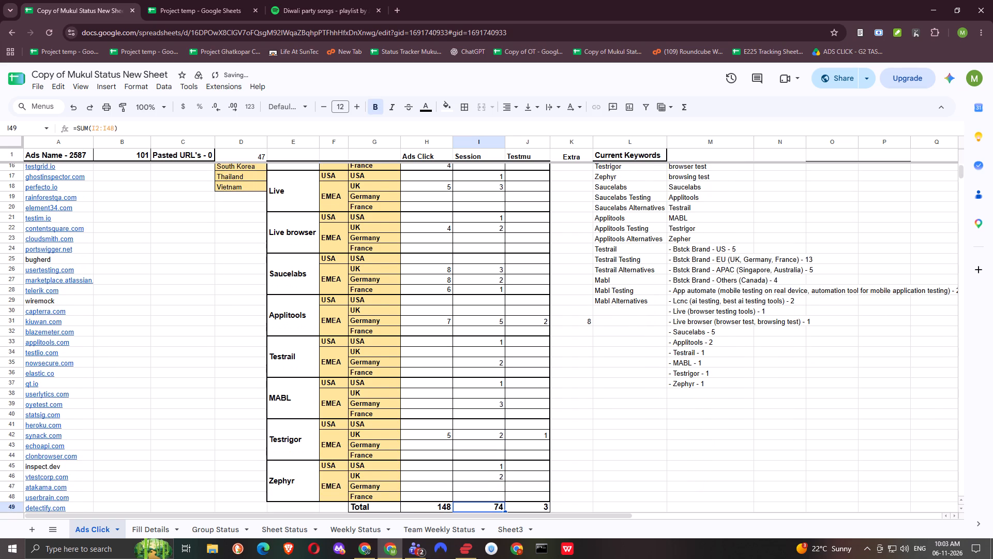
Review the revised Session counts, the automatic values on the Fill Details sheet, and the E225 summary on Ads Click.
scroll(416, 0, "up", 6)
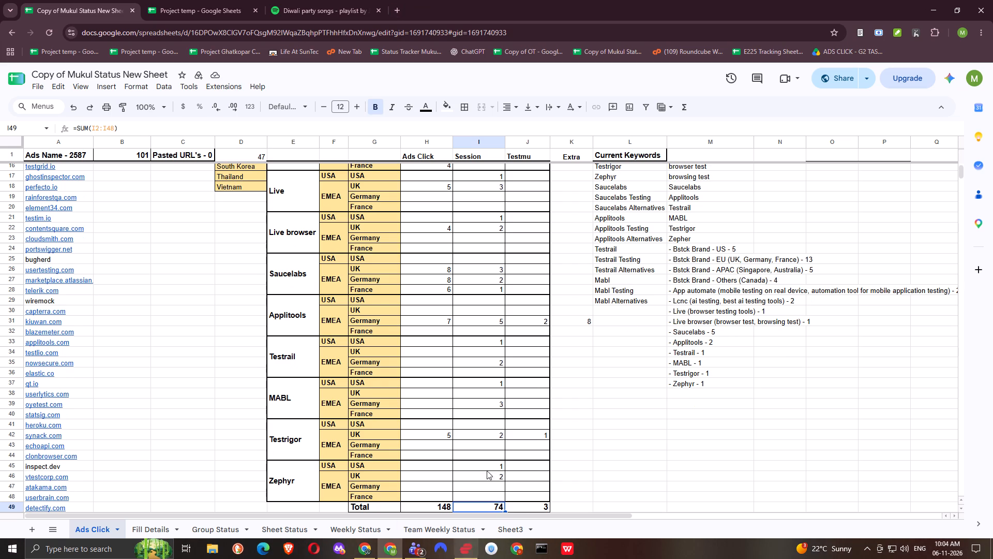
scroll(441, 316, "up", 7)
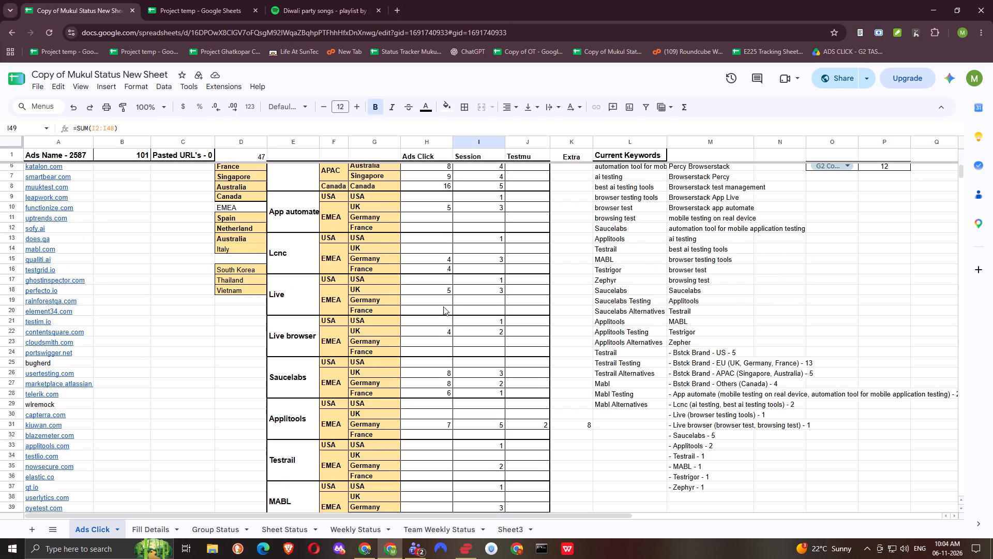
left_click(540, 167)
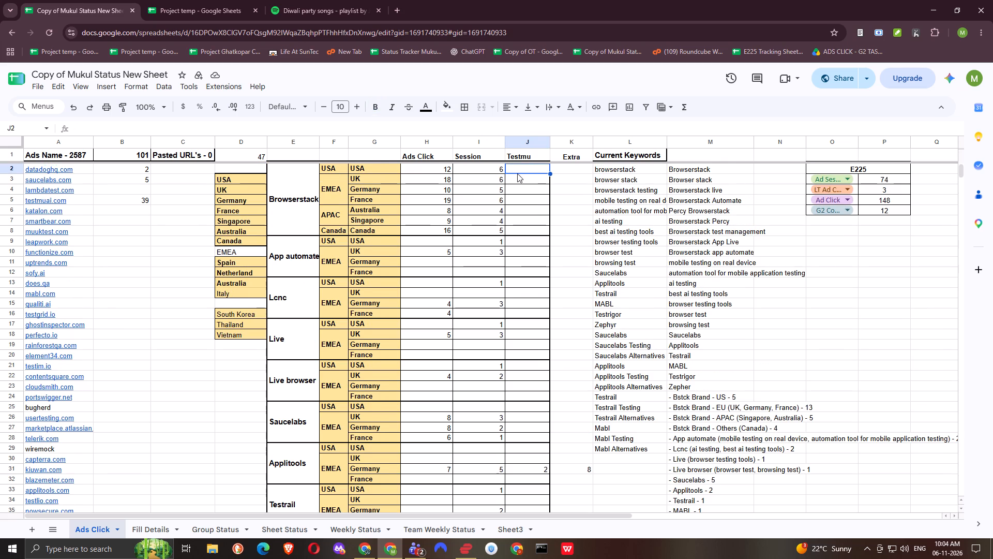
key("alt+Down")
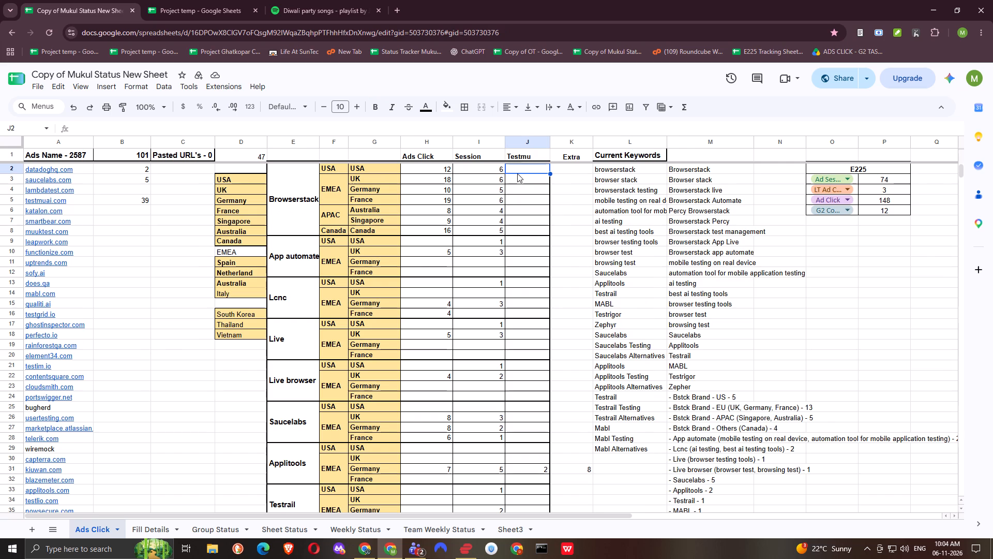
key("alt+Up")
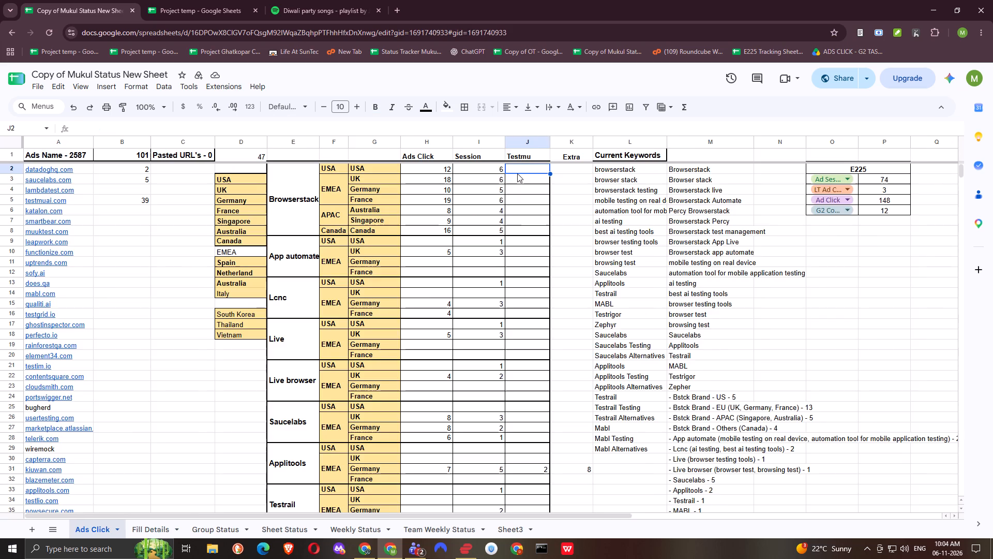
key("alt+Down")
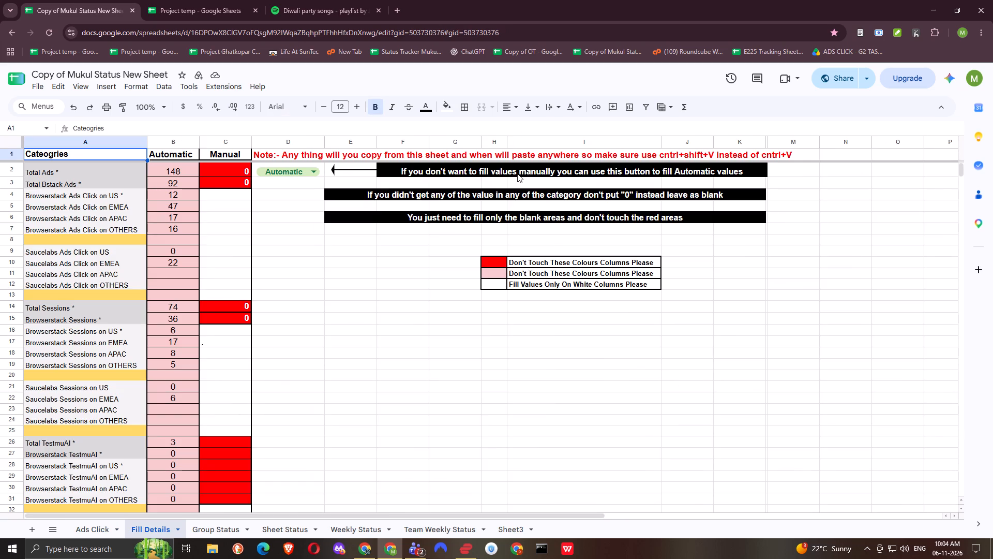
key("alt+Up")
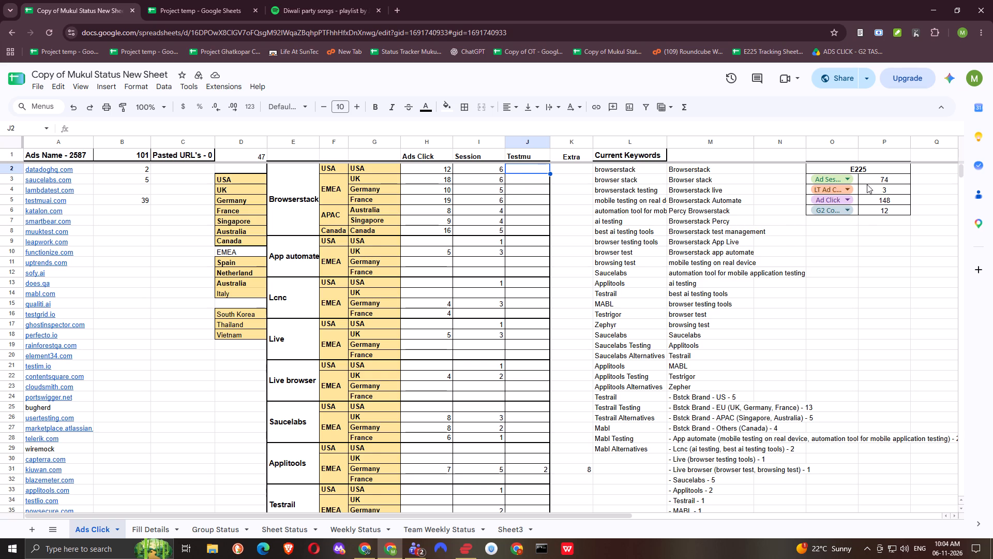
left_click_drag(867, 181, 867, 207)
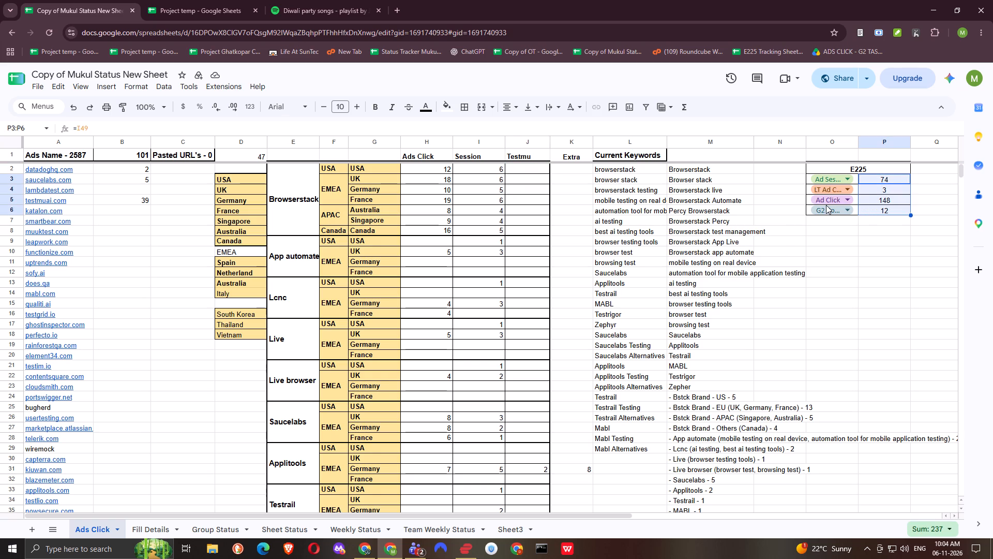
Set the Browserstack Testmu counts to 1 for USA, 3 for UK, 2 for Germany and 2 for France.
left_click(496, 298)
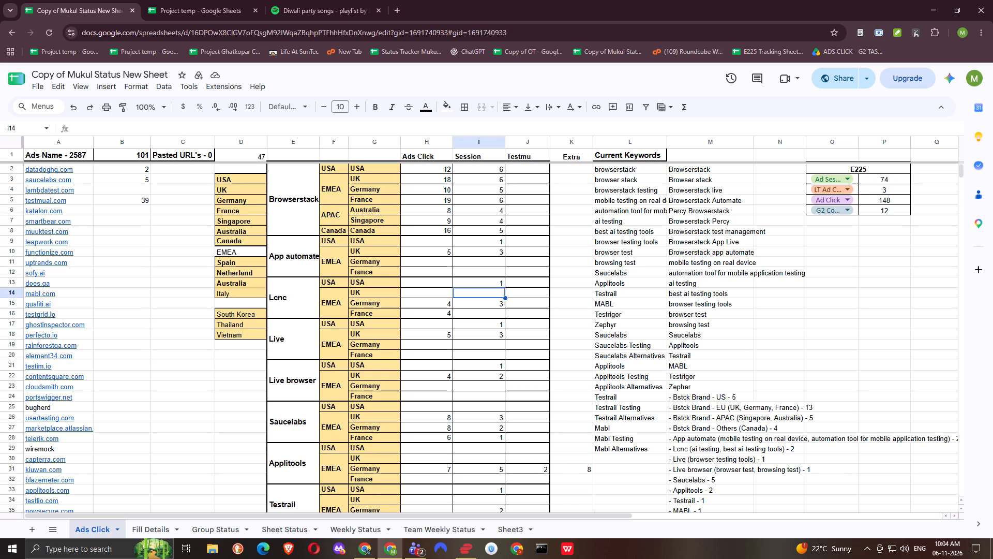
key("Right")
key("Up")
key("Up")
key("Up")
key("Up")
key("Up")
key("Up")
key("Up")
key("Up")
key("Up")
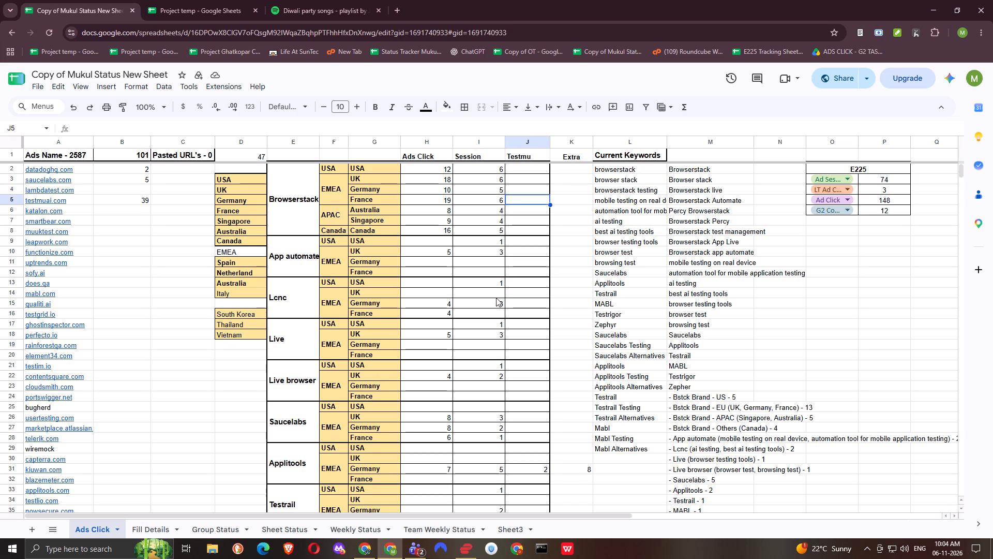
key("Up")
key("Up")
key("Up")
key("1")
key("Down")
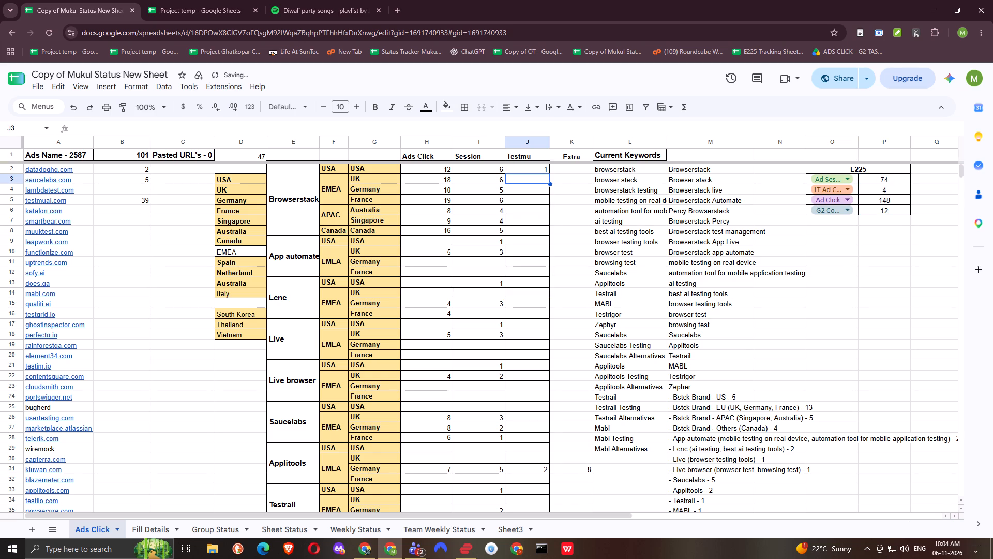
key("3")
key("Down")
key("2")
key("Down")
key("2")
key("Down")
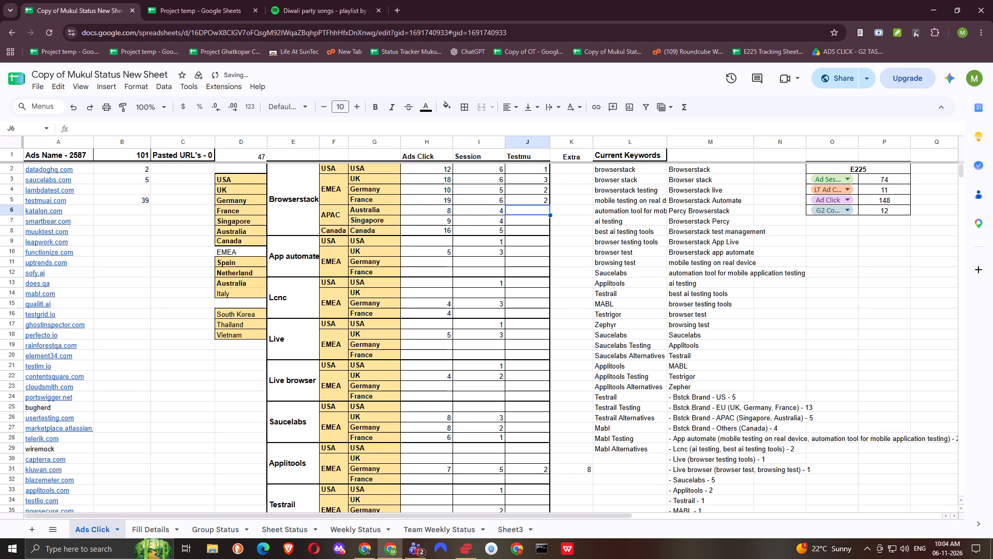
Set the Browserstack Testmu counts to 1 for Australia, 1 for Singapore and 2 for Canada.
key("1")
key("Down")
key("1")
key("Down")
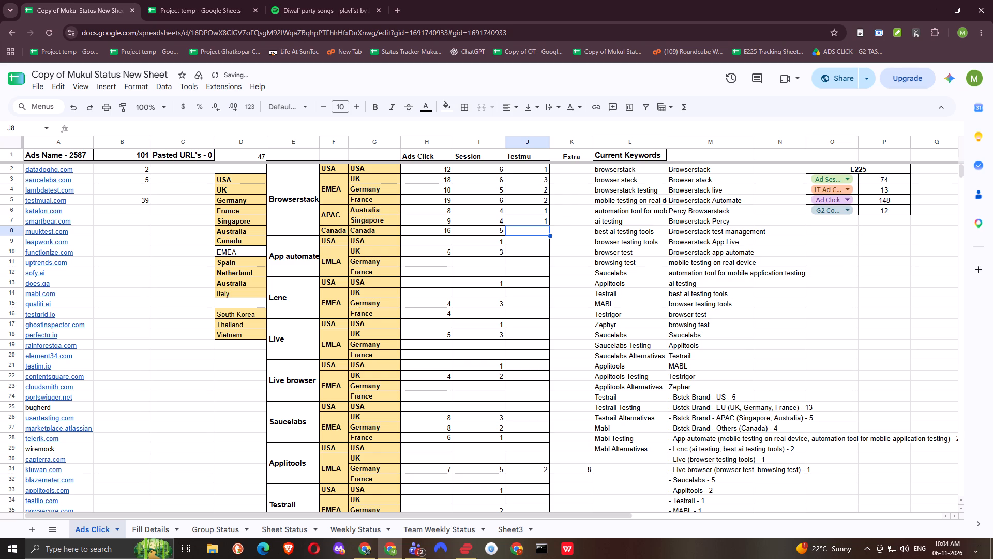
key("2")
key("Down")
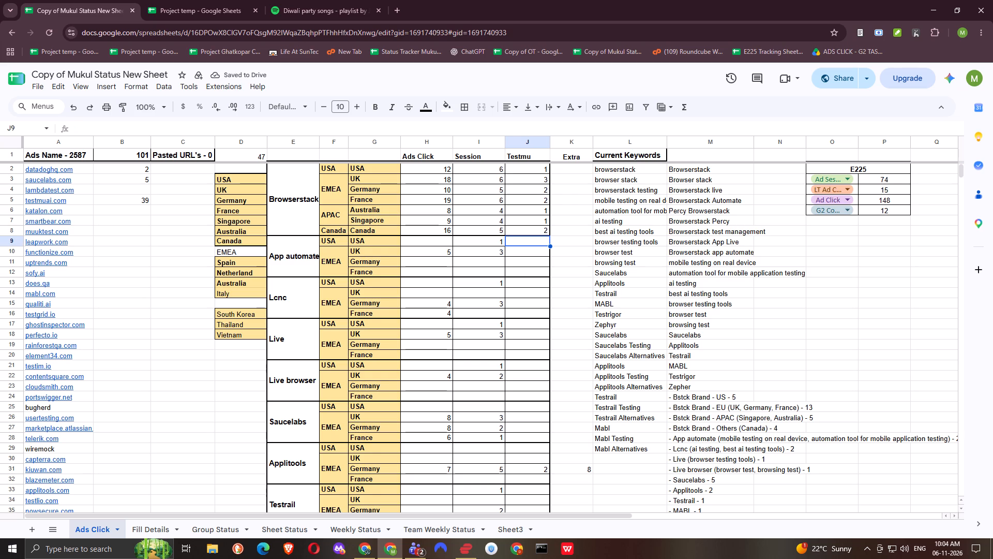
In the App automate block, enter a USA Session count of 1 and a UK Testmu count of 1.
key("Left")
key("1")
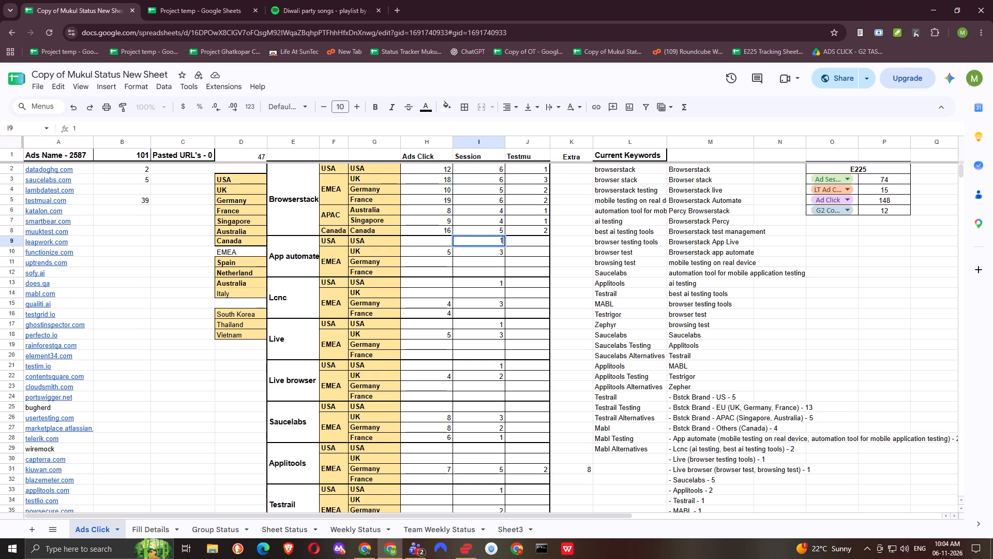
key("Right")
key("Down")
key("1")
key("Return")
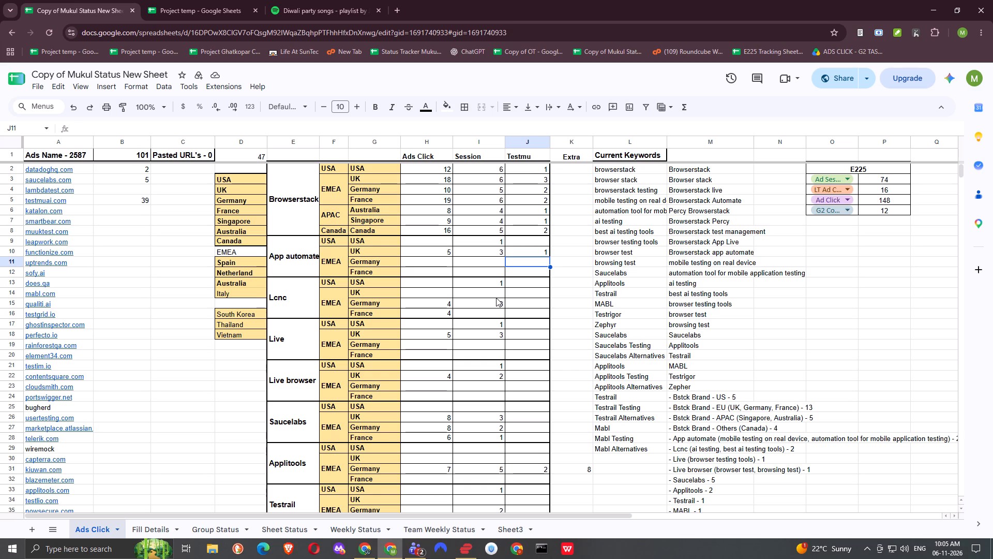
Fill in the Lcnc Testmu count for Germany.
key("Down")
key("Down")
key("Down")
key("Down")
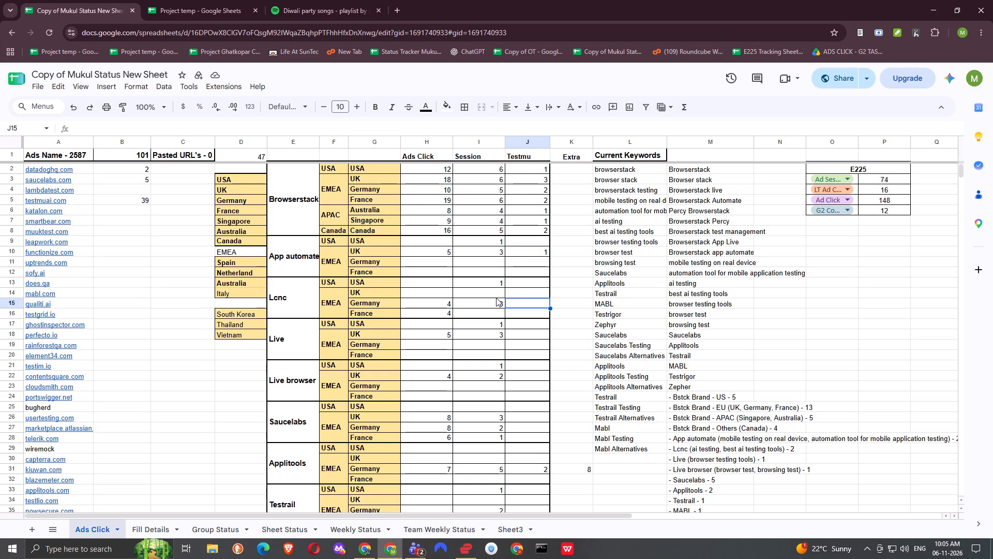
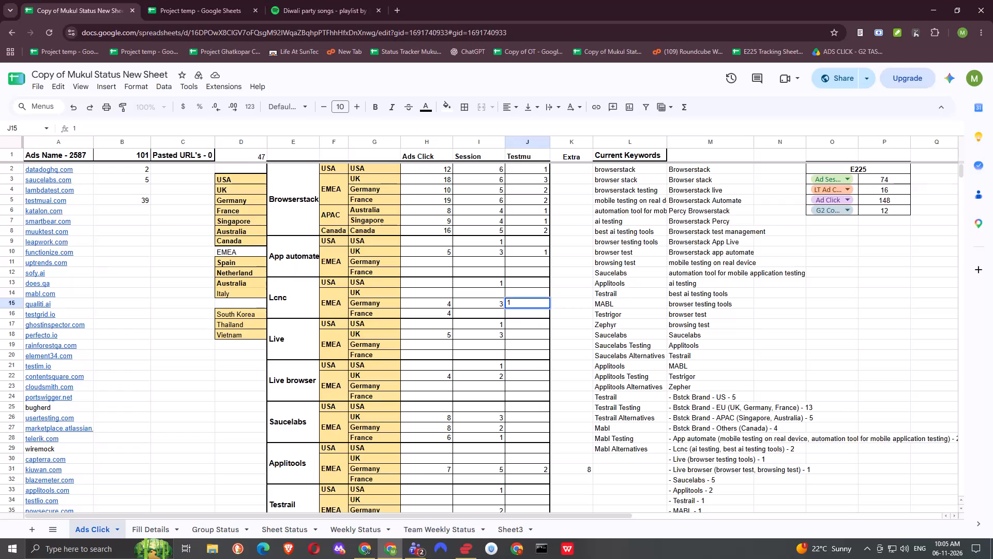
Enter a Testmu count of 1 for UK in the Live browser block.
key("Down")
key("Down")
key("Down")
key("Down")
key("Down")
key("Down")
key("Down")
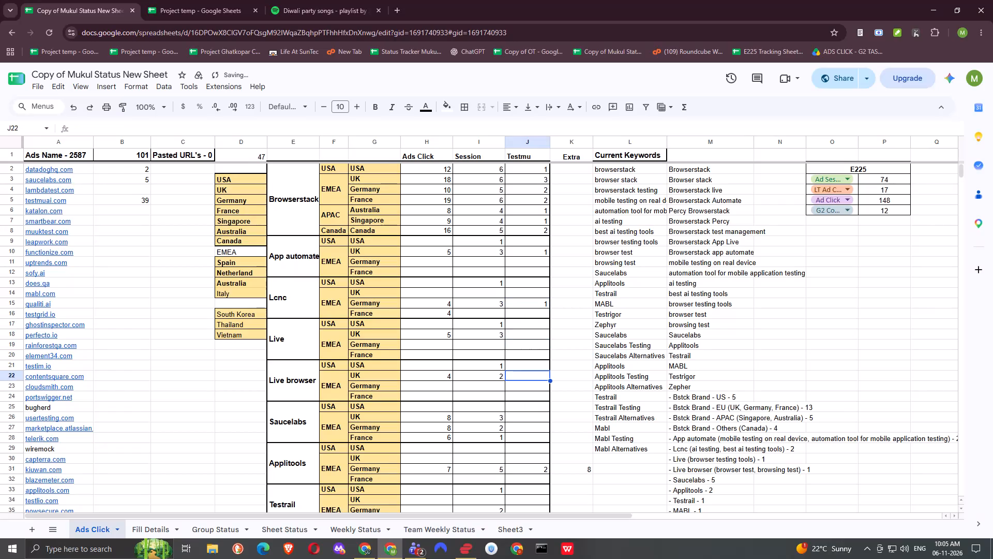
key("1")
key("Down")
In the Saucelabs block, set the Testmu counts to 1 for UK and 1 for Germany.
key("Down")
key("Down")
key("Down")
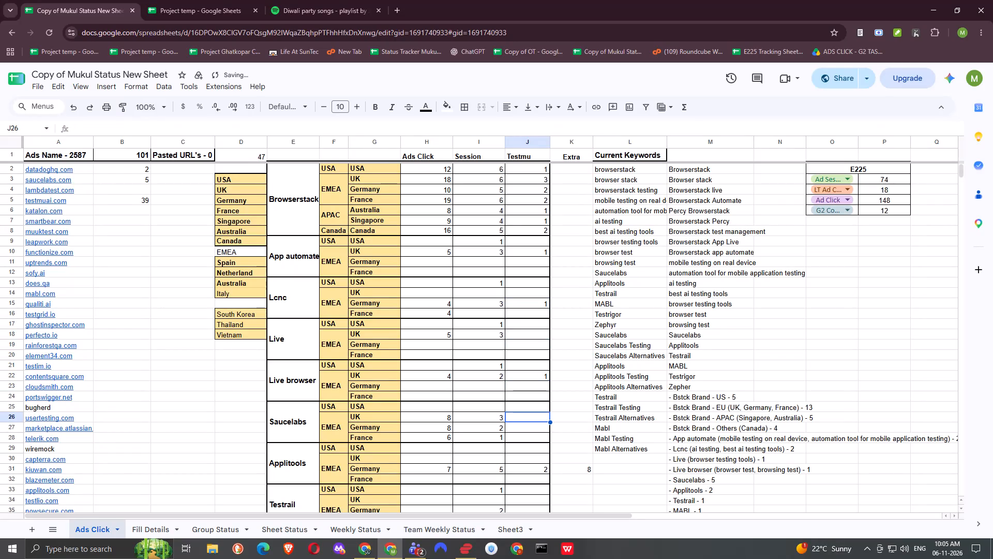
key("1")
key("Down")
key("1")
key("Down")
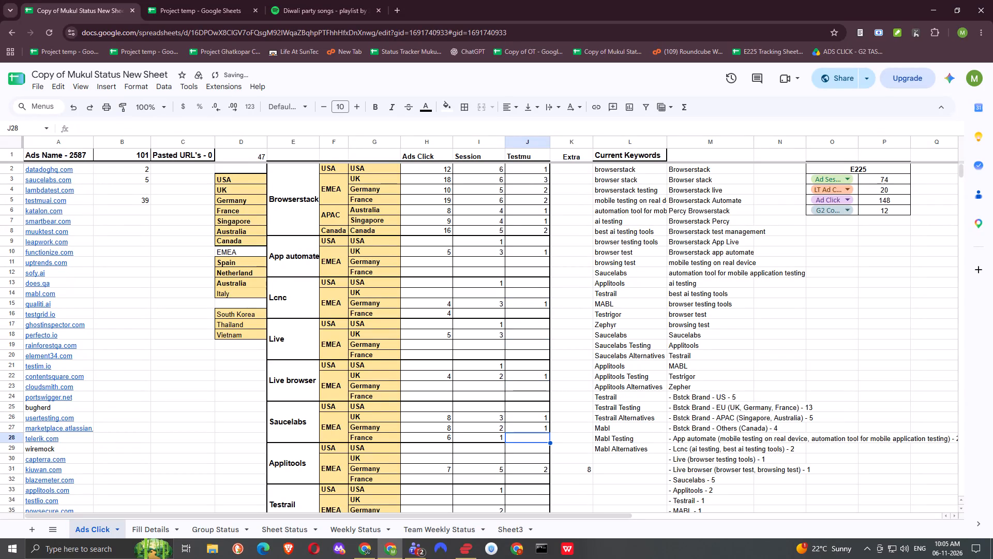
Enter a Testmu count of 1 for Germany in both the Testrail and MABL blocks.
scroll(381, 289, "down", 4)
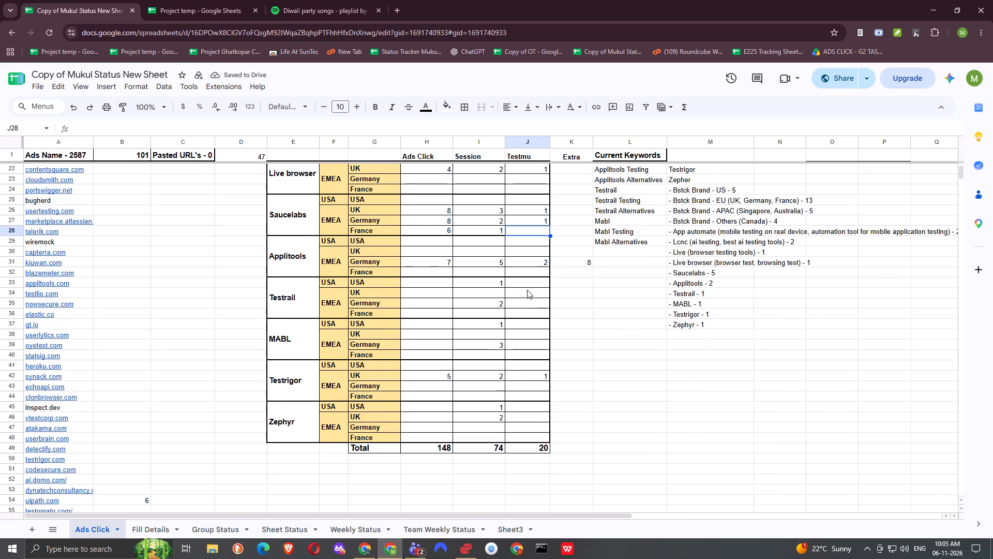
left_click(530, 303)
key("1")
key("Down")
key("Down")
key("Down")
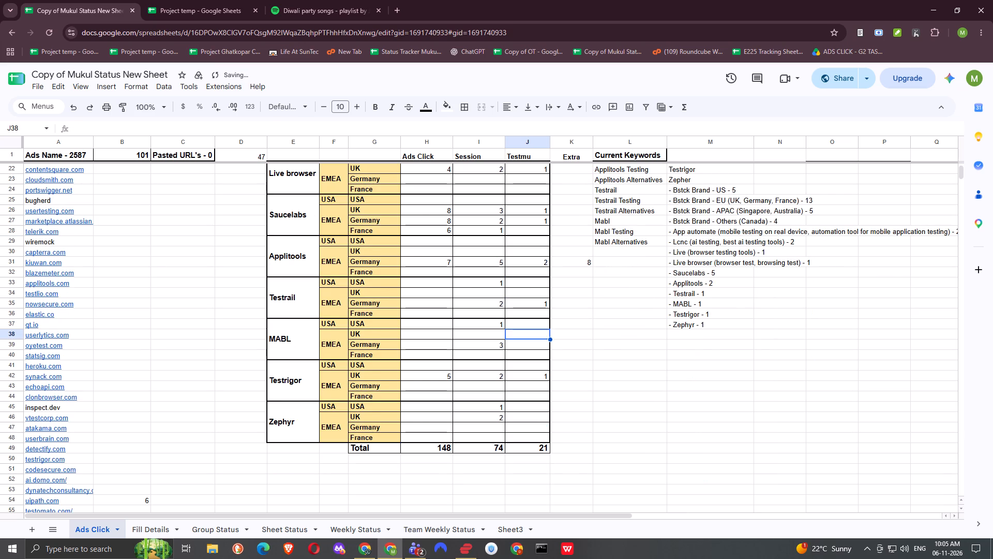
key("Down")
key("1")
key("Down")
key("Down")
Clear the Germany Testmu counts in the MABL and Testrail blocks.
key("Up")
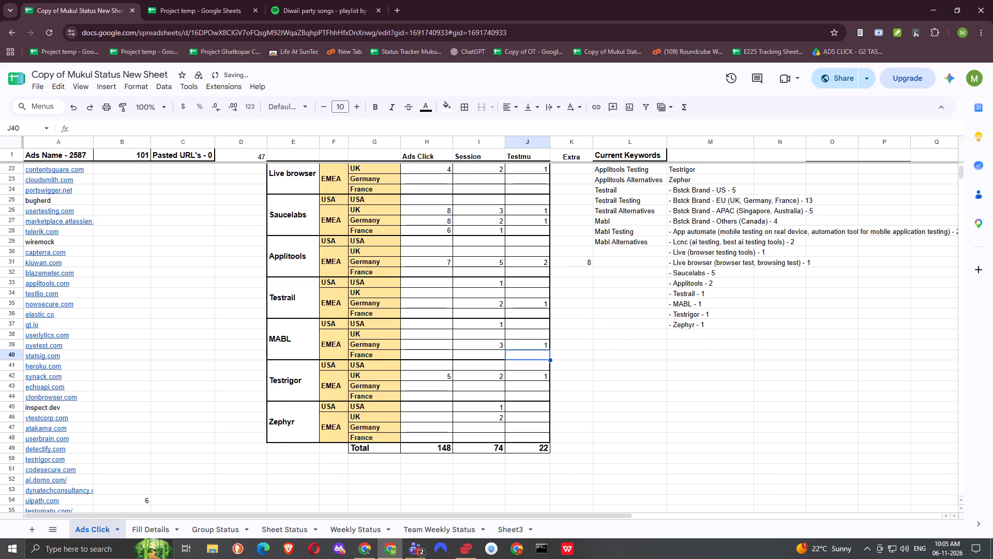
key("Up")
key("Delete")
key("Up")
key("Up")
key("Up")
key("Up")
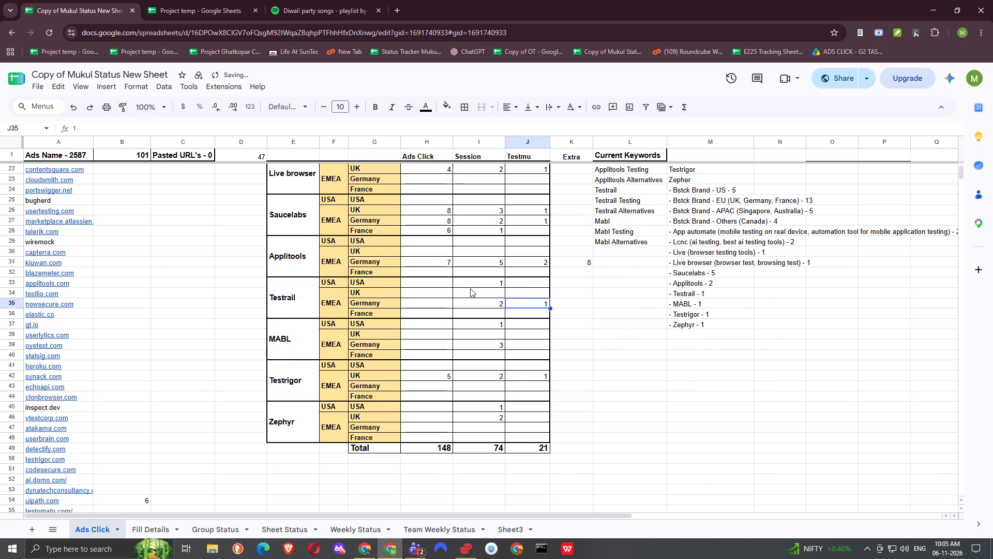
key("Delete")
Enter a Testmu count of 1 for UK in the Zephyr block.
key("Down")
key("Down")
key("Down")
key("Down")
key("Down")
key("Down")
key("Down")
key("Down")
key("Down")
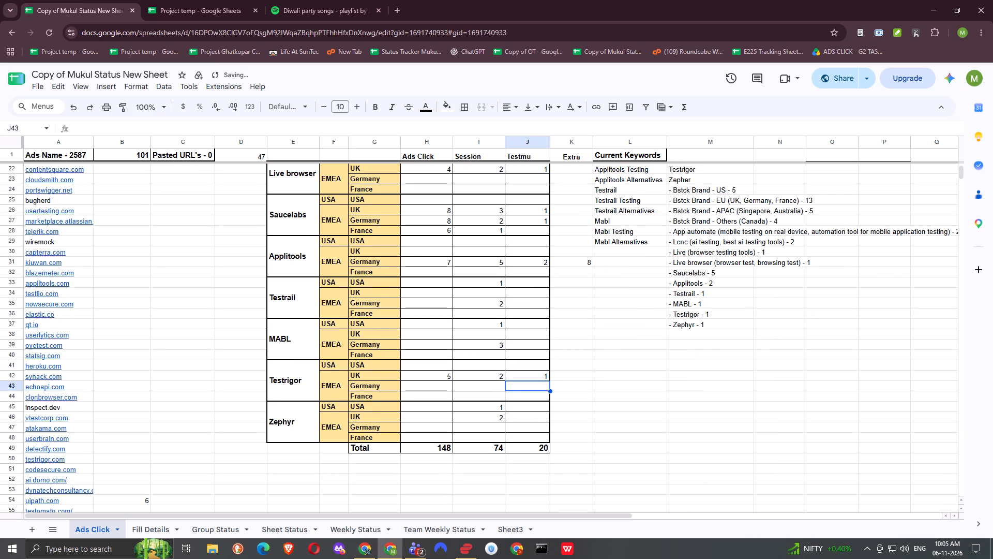
key("Down")
key("Down")
key("1")
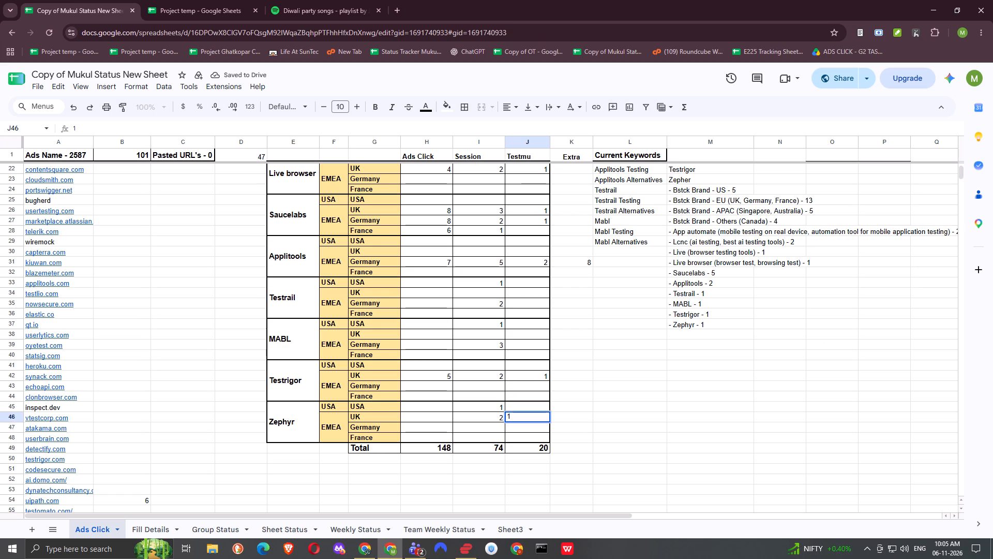
key("Up")
Enter a Testmu count of 1 for UK in the Live block.
key("Up")
key("Up")
key("Up")
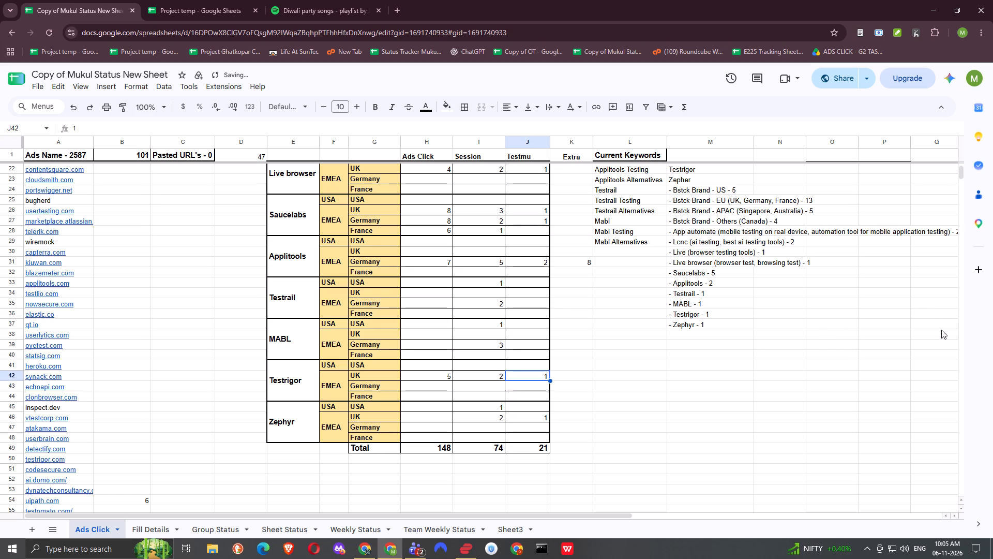
key("Up")
key("Up")
key("Up")
key("Up")
key("Up")
key("Up")
key("Up")
key("Up")
key("Up")
key("Up")
key("Up")
key("Up")
key("Up")
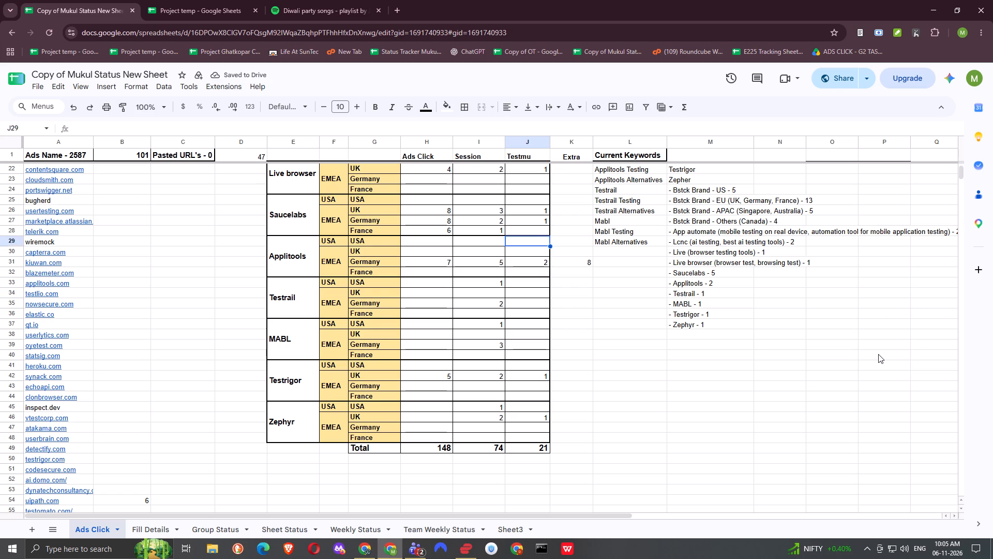
key("Up")
key("Up")
key("Up")
key("Up")
key("Up")
key("Up")
key("Up")
key("Up")
key("Up")
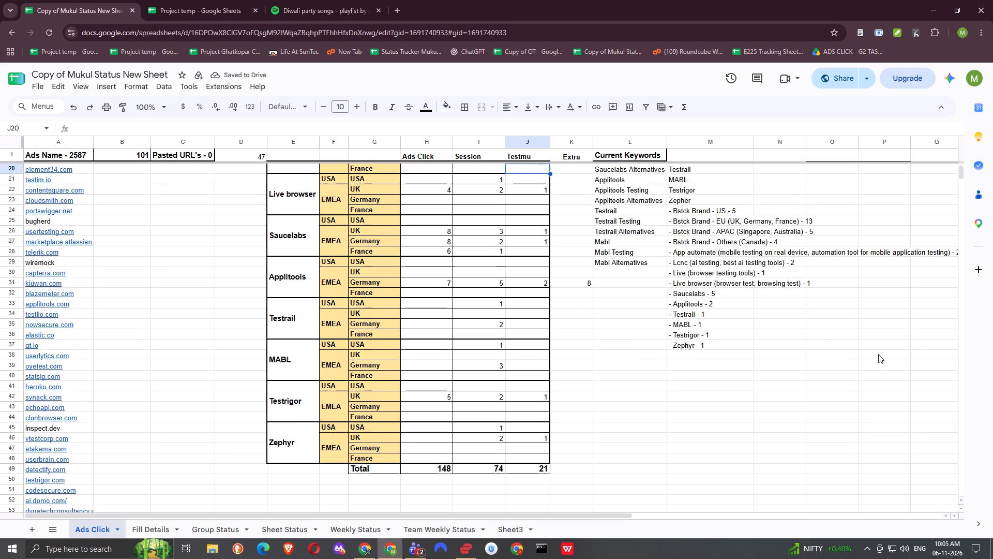
key("Up")
key("Down")
key("Down")
key("Up")
key("Up")
key("Up")
key("Up")
key("Up")
key("Down")
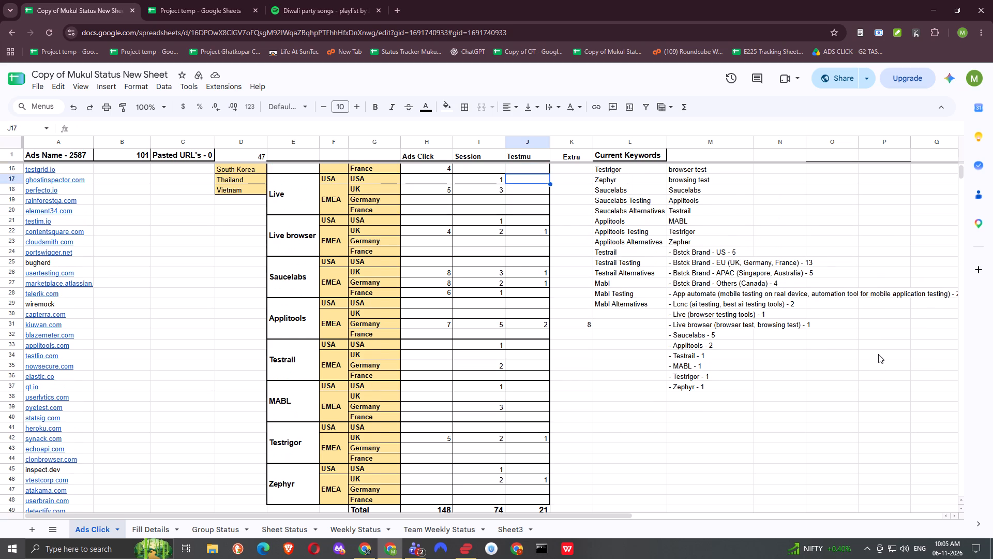
key("Down")
key("1")
key("Up")
Set the Browserstack Ads Click counts to 4 for USA, 10 for UK, 8 for Germany and 9 for France.
key("Up")
key("Up")
key("Up")
key("Up")
key("Up")
key("Up")
key("Up")
key("Up")
key("Up")
key("Up")
key("Up")
key("Up")
key("Up")
key("Up")
key("Up")
key("Up")
key("Up")
key("Up")
key("Up")
key("Up")
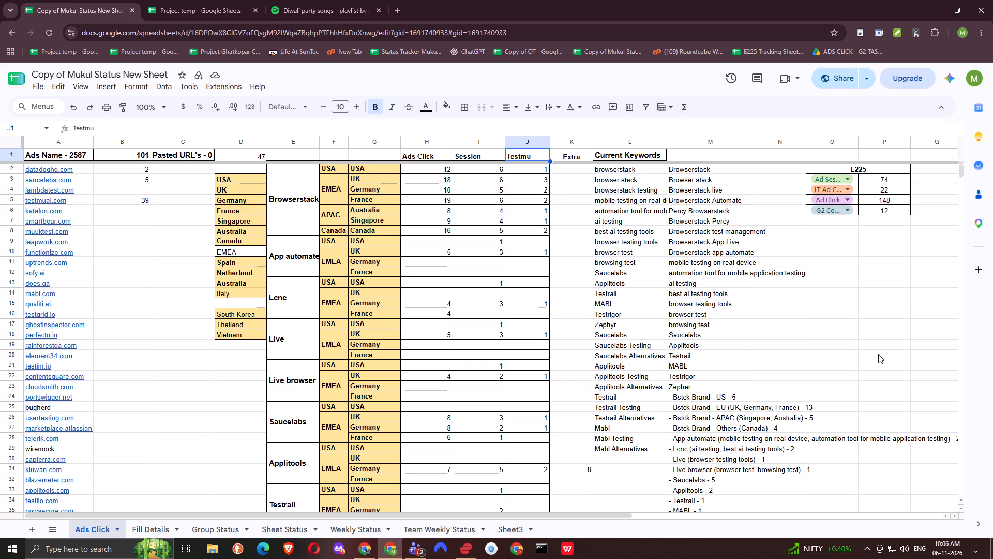
key("Down")
key("Left")
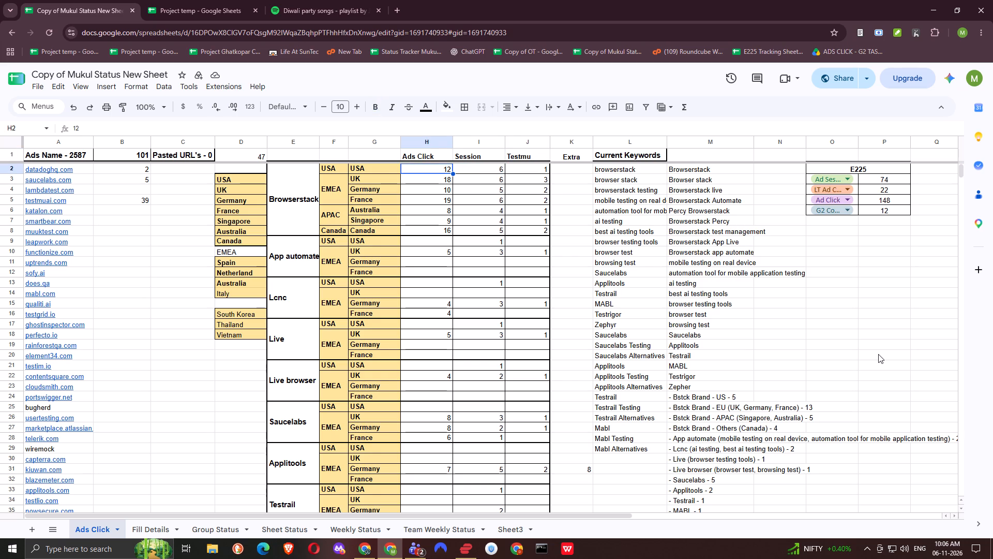
key("4")
key("Down")
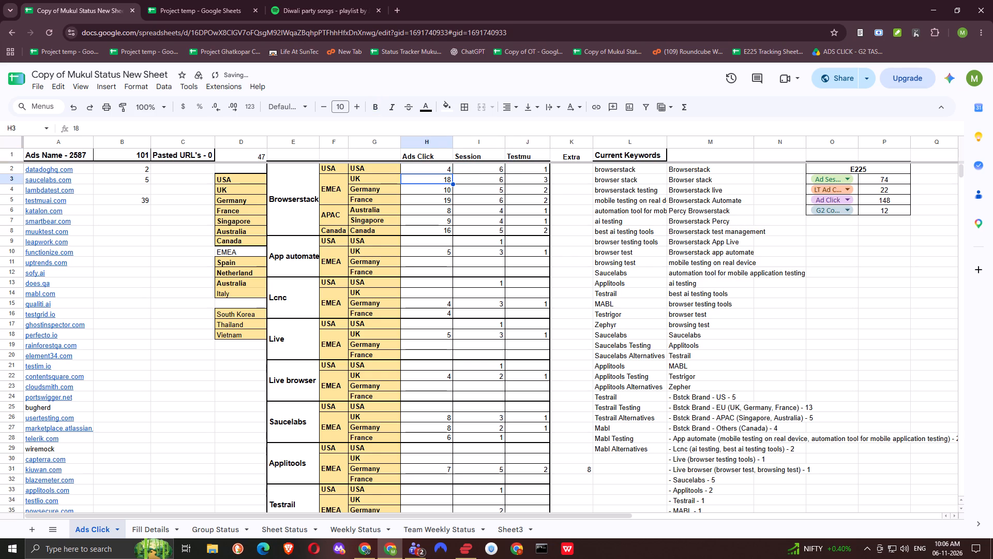
type("10")
key("Down")
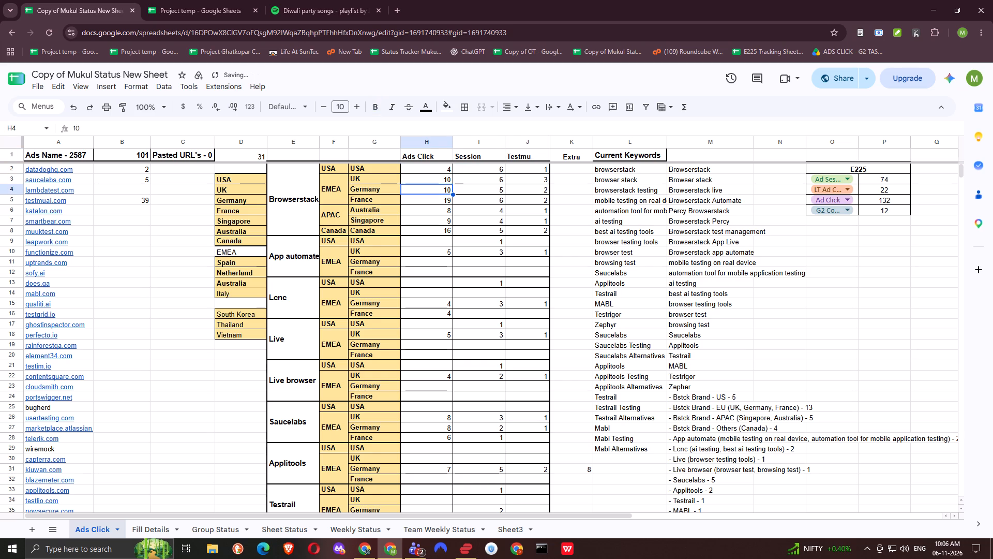
key("8")
key("Down")
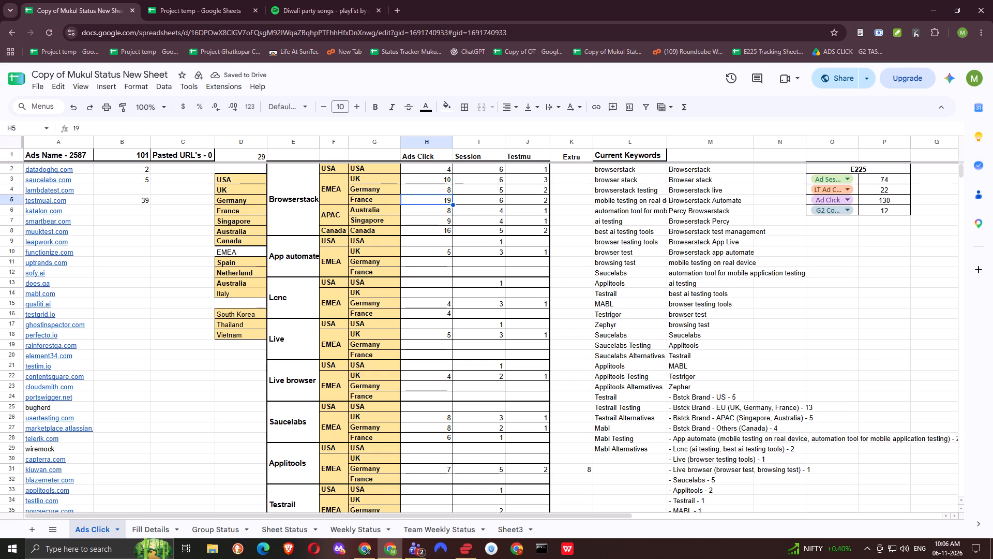
key("9")
key("Down")
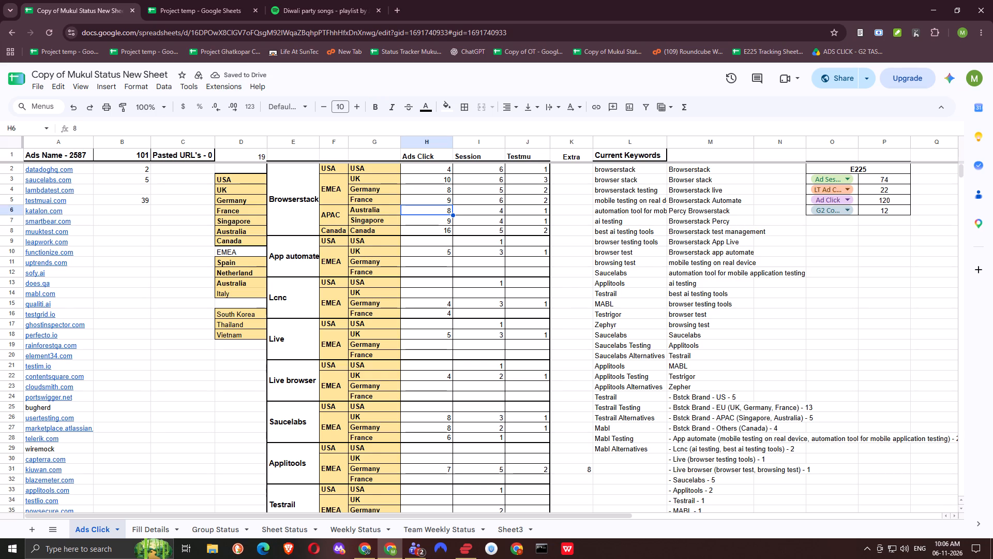
Set the Browserstack Ads Click counts to 5 for Australia, 4 for Singapore and 10 for Canada.
key("5")
key("Down")
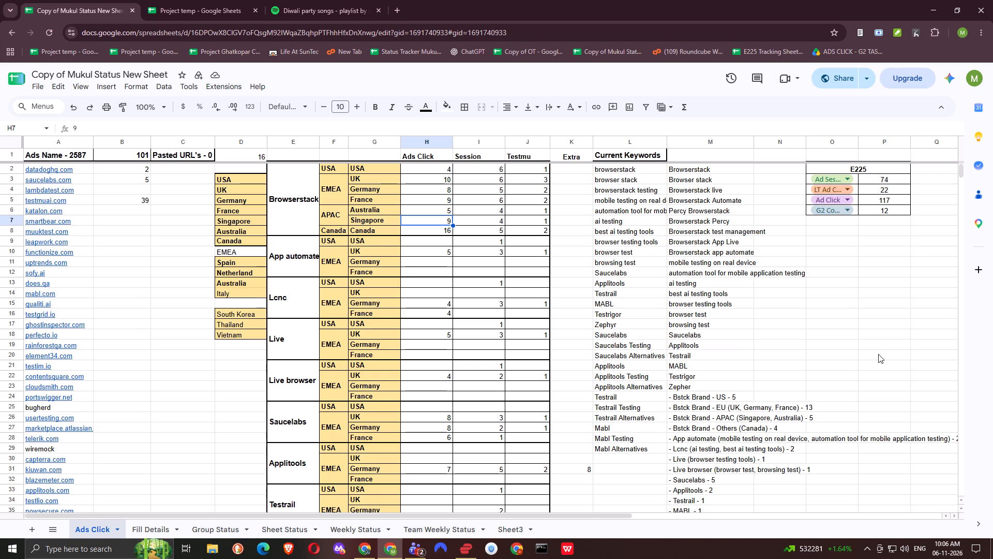
key("4")
key("Down")
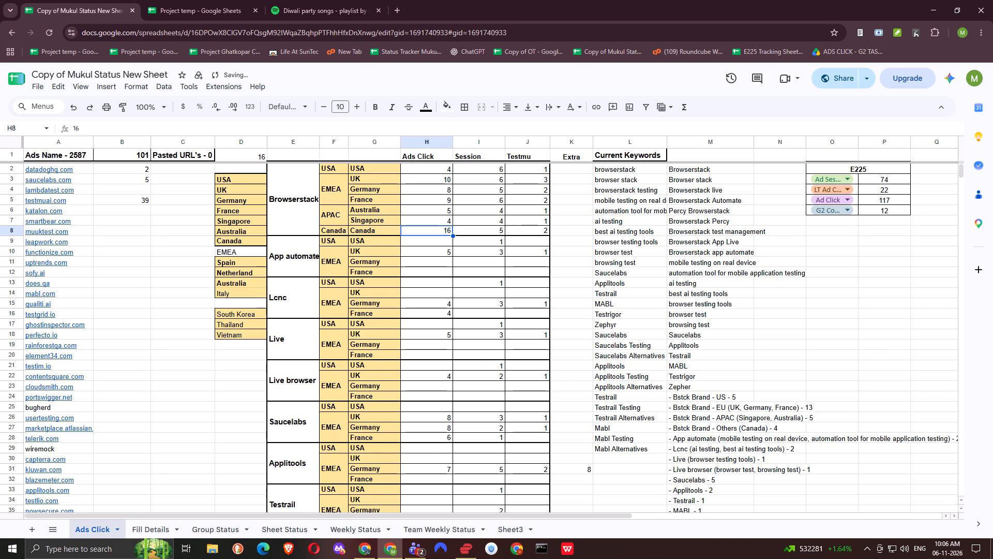
type("10")
key("Down")
Clear the Ads Click count for France in the Lcnc block.
key("Down")
key("Down")
key("Down")
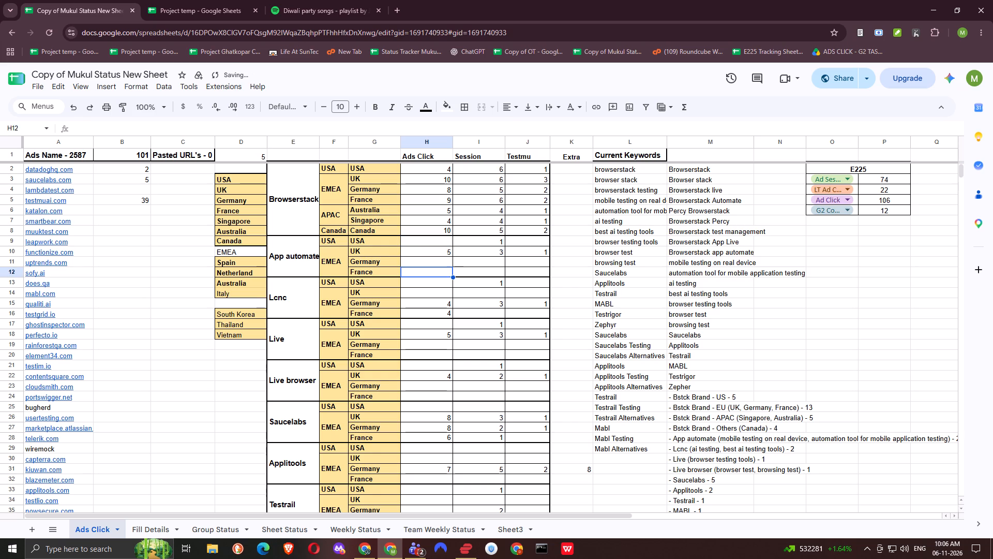
key("Up")
key("Up")
key("Down")
key("Down")
key("Down")
key("Down")
key("Down")
key("Down")
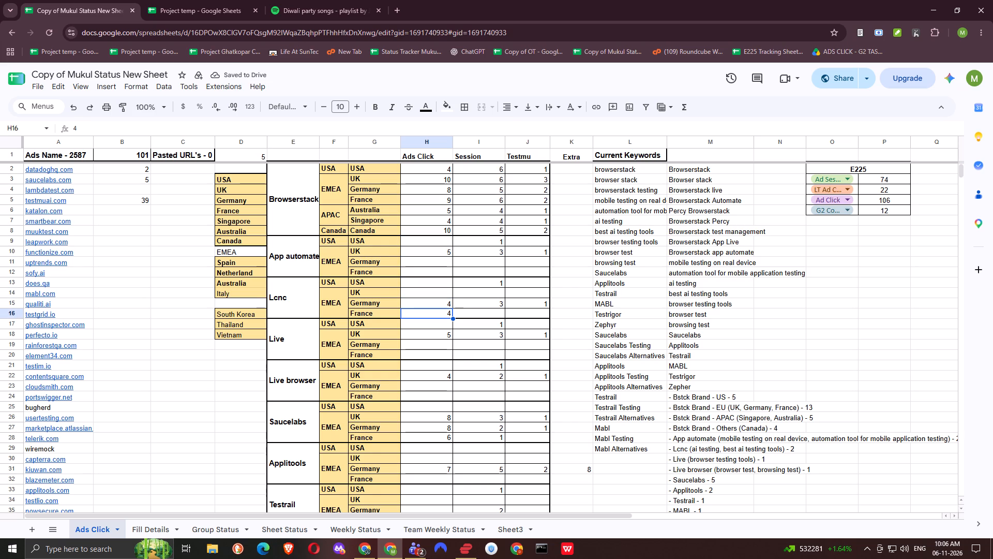
key("Delete")
In the Saucelabs block, clear the France Ads Click count and set Germany and UK to 4 each.
key("Up")
key("Down")
key("Down")
key("Down")
key("Down")
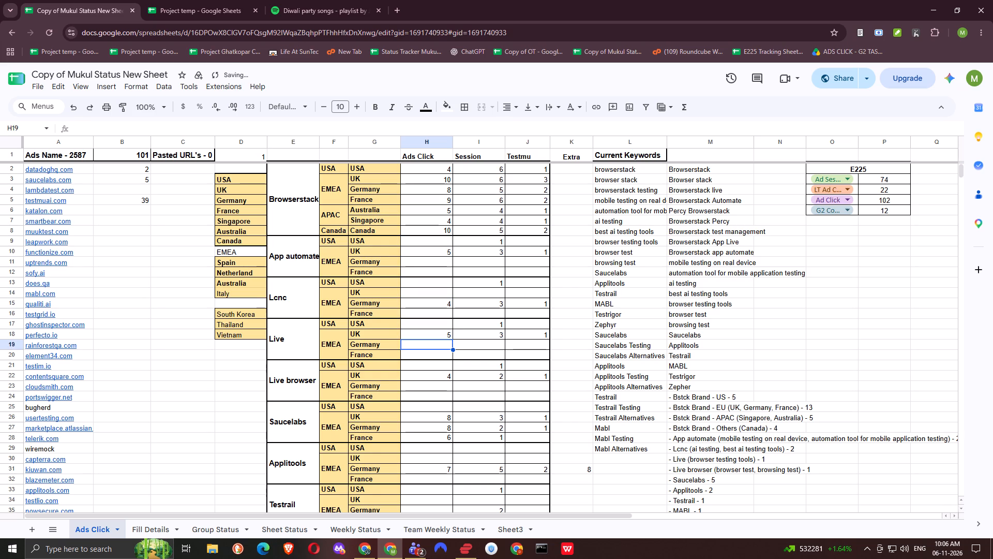
key("Down")
key("Down")
key("Down")
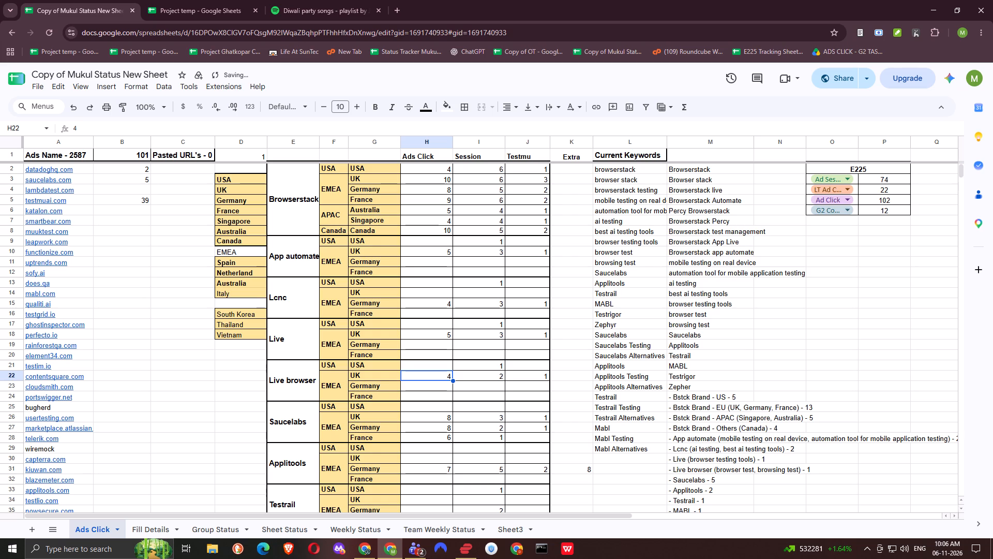
key("Down")
key("Down")
key("Down")
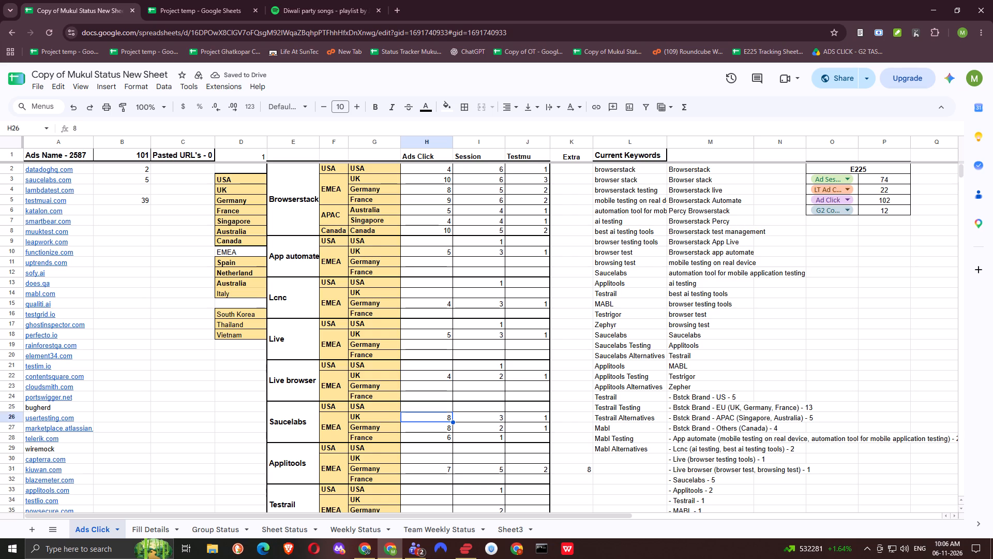
key("Down")
key("Down")
key("Delete")
key("Up")
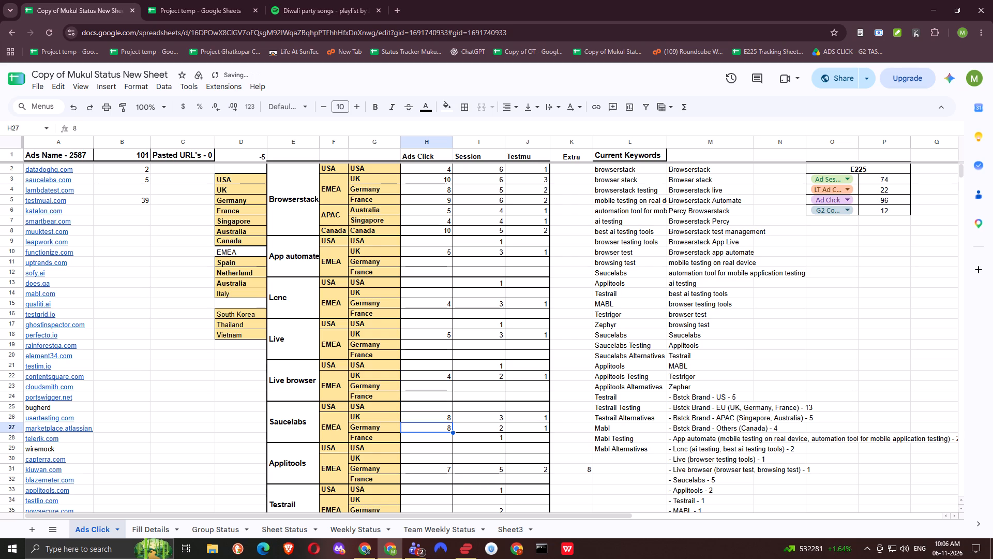
key("4")
key("Up")
key("4")
key("Up")
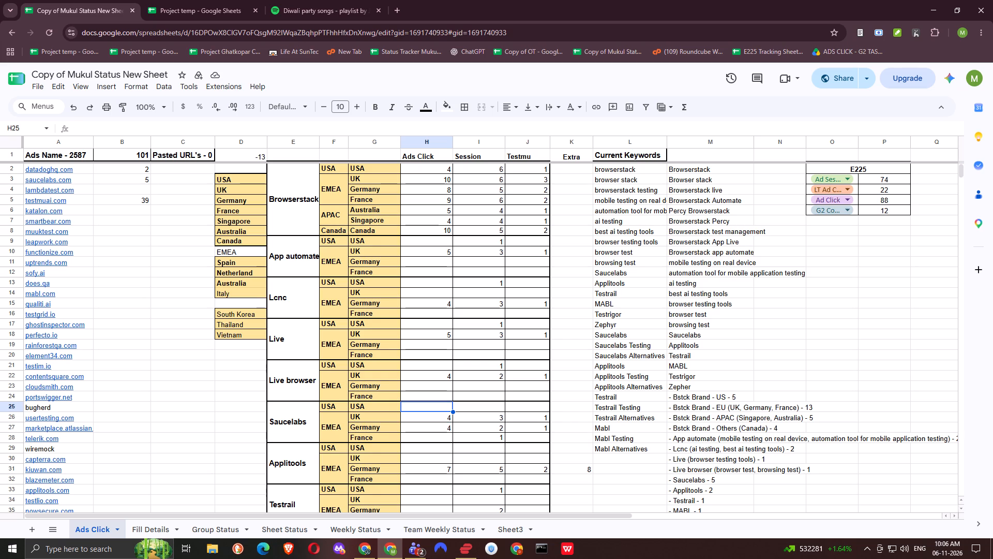
Review the remaining Ads Click, Session and Testmu counts from the Saucelabs block down to the Total row.
key("Down")
key("Down")
key("Down")
key("Down")
key("Down")
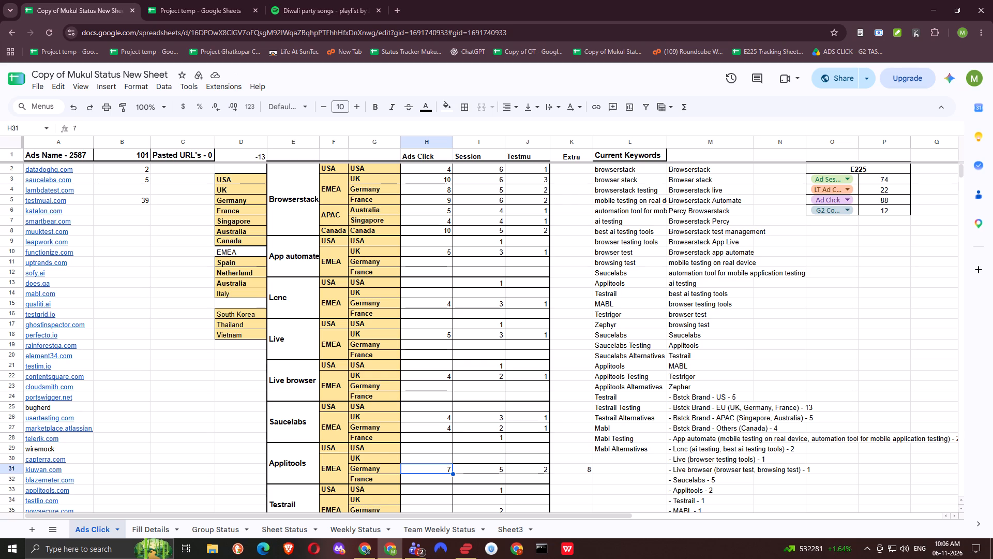
key("Down")
key("Down")
key("Down")
key("Down")
key("Down")
key("Down")
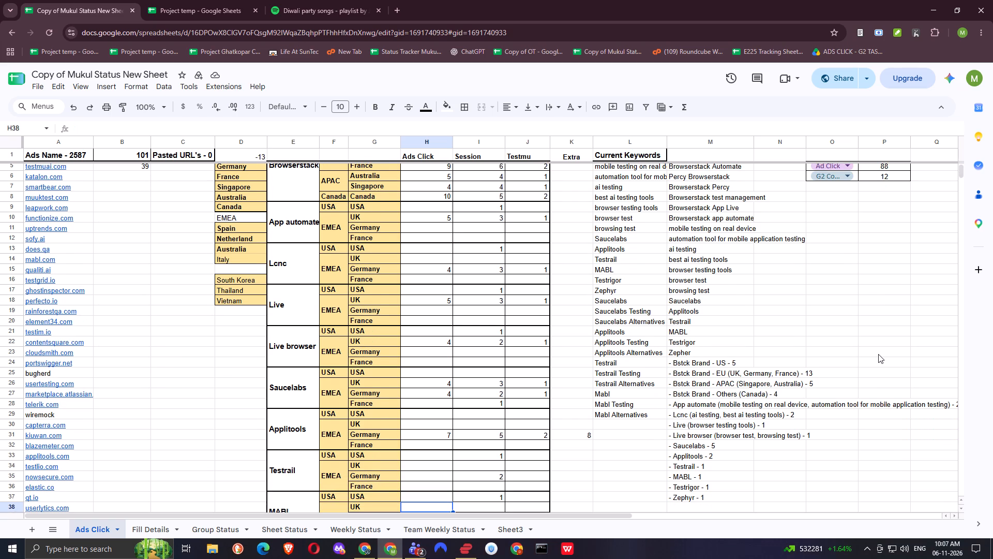
key("Up")
key("Down")
key("Down")
key("Down")
key("Down")
key("Down")
key("Down")
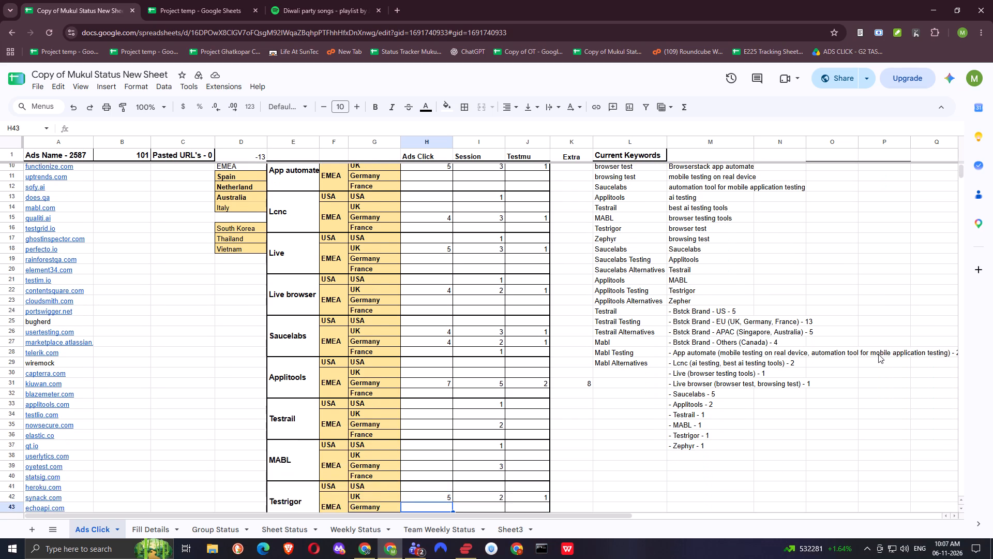
key("Down")
key("Down")
key("Down")
key("Down")
key("Down")
key("Down")
key("Down")
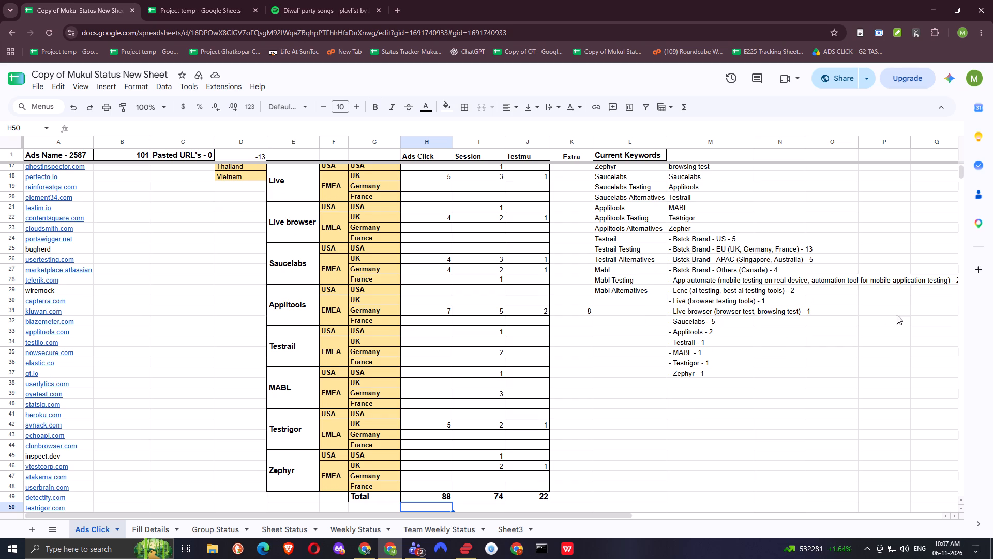
scroll(820, 272, "up", 4)
scroll(864, 301, "up", 3)
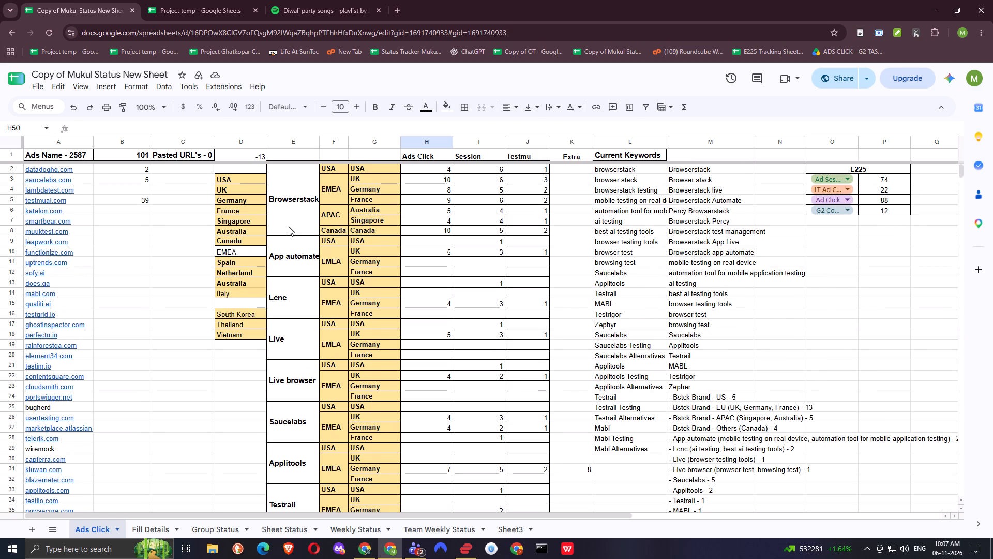
Set the count beside testmuai.com in the Ads Name list to 22.
left_click(132, 167)
left_click(145, 195)
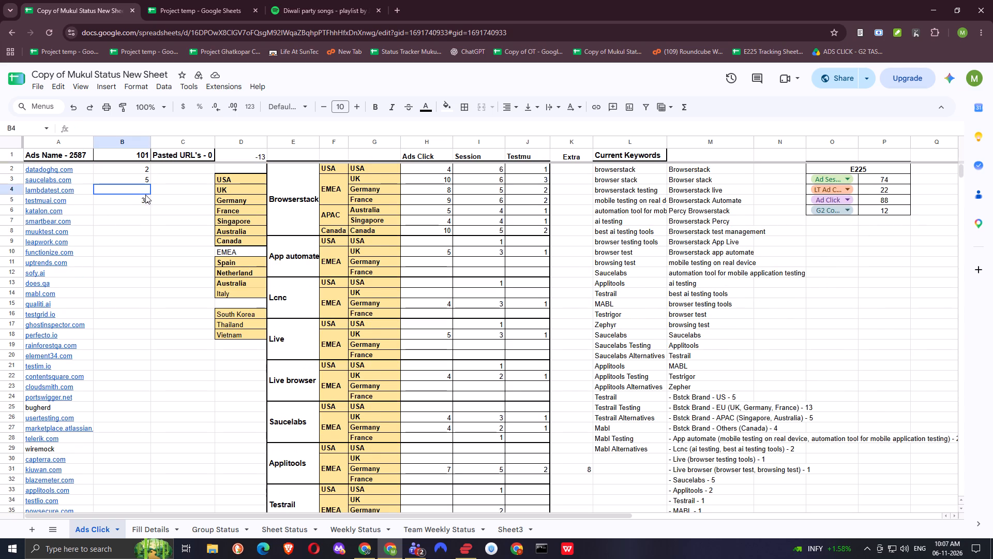
left_click(140, 202)
key("2")
key("Return")
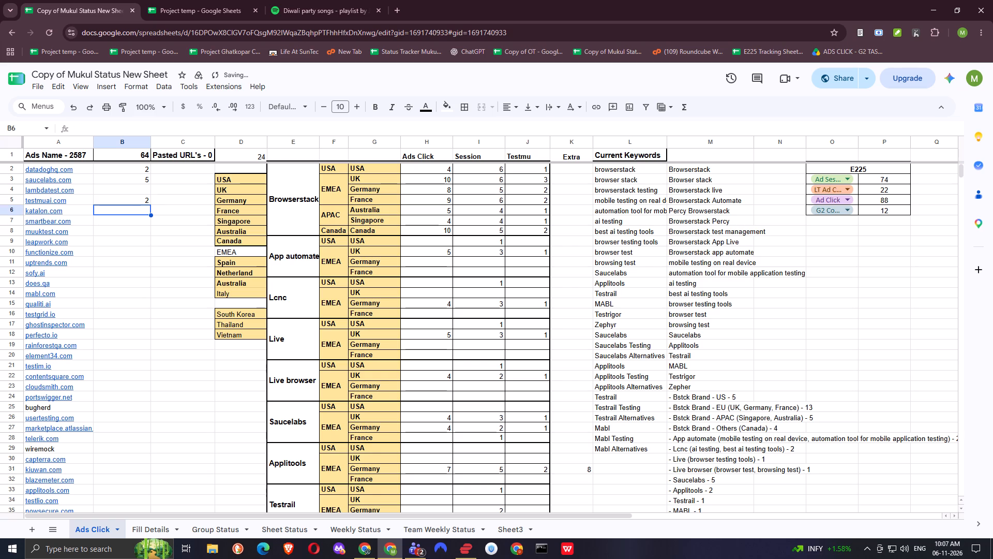
key("Up")
type("22")
key("Return")
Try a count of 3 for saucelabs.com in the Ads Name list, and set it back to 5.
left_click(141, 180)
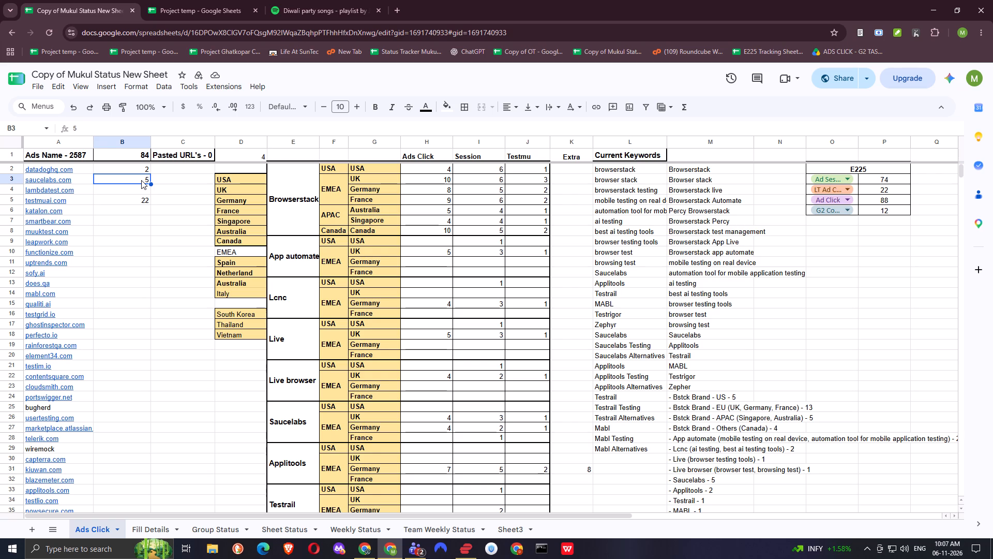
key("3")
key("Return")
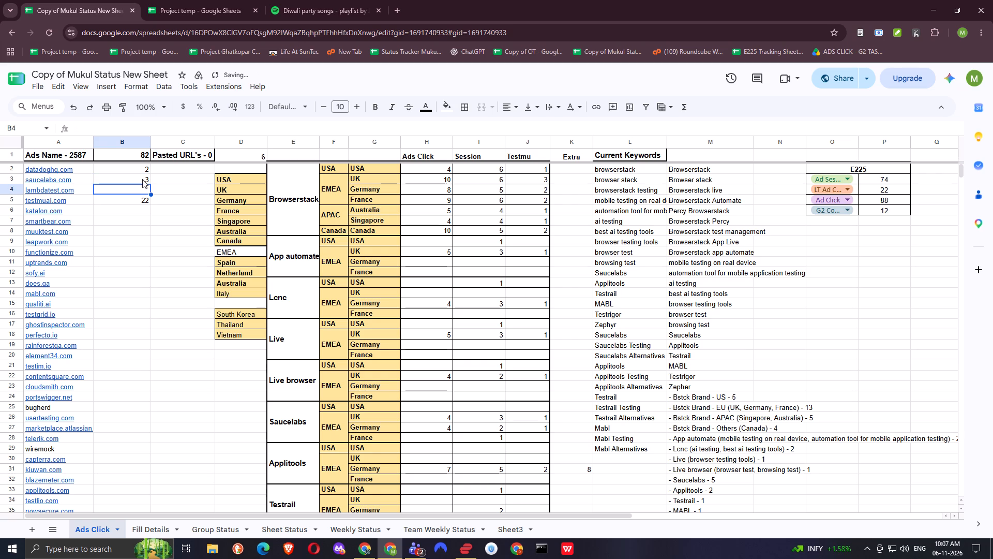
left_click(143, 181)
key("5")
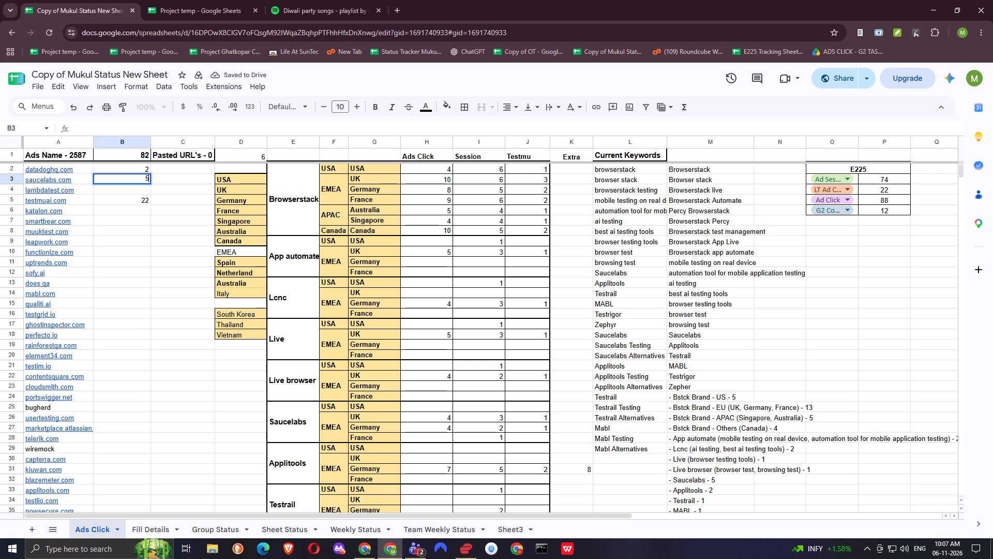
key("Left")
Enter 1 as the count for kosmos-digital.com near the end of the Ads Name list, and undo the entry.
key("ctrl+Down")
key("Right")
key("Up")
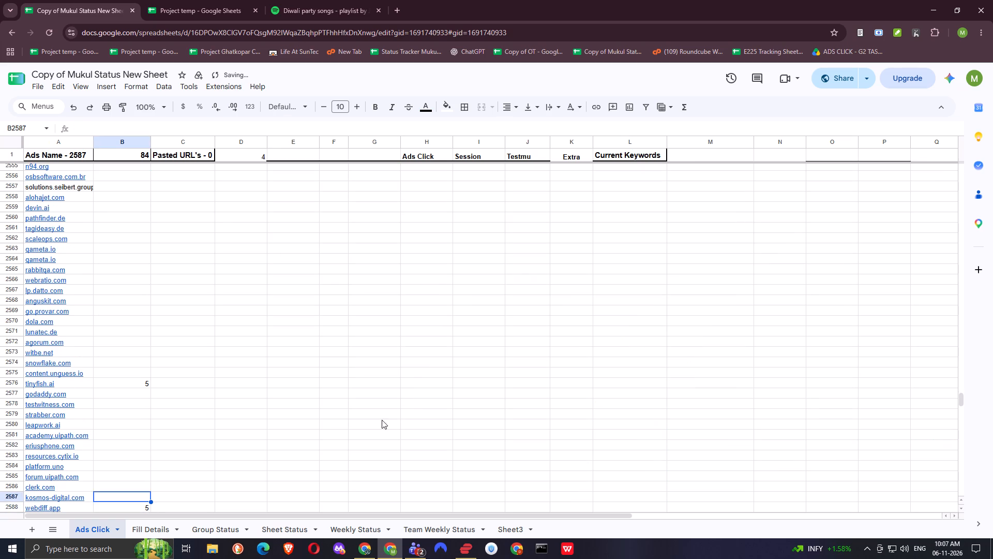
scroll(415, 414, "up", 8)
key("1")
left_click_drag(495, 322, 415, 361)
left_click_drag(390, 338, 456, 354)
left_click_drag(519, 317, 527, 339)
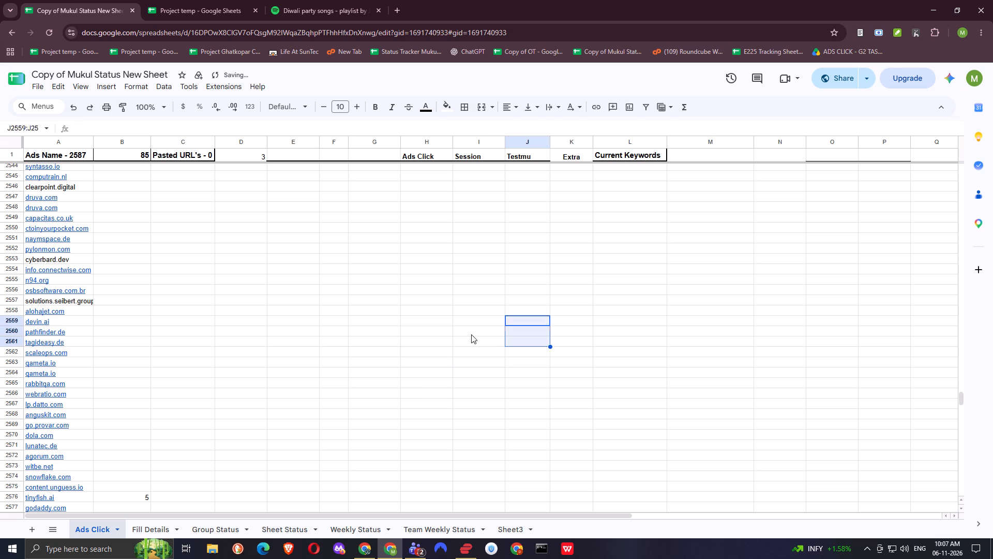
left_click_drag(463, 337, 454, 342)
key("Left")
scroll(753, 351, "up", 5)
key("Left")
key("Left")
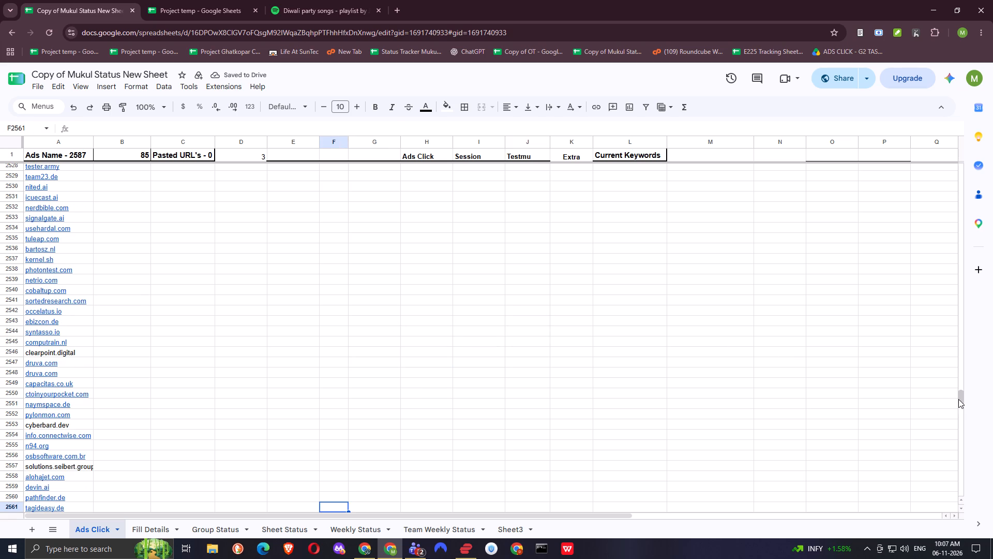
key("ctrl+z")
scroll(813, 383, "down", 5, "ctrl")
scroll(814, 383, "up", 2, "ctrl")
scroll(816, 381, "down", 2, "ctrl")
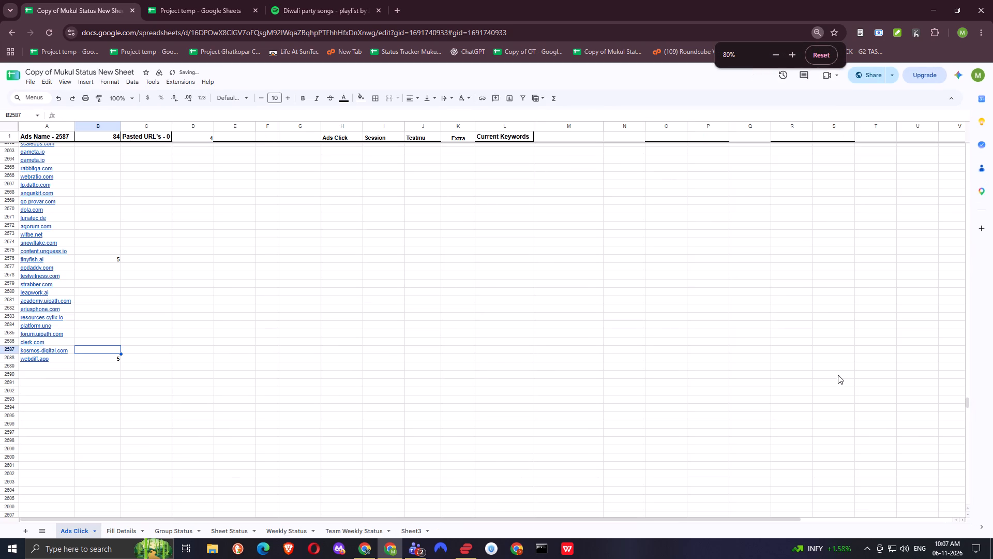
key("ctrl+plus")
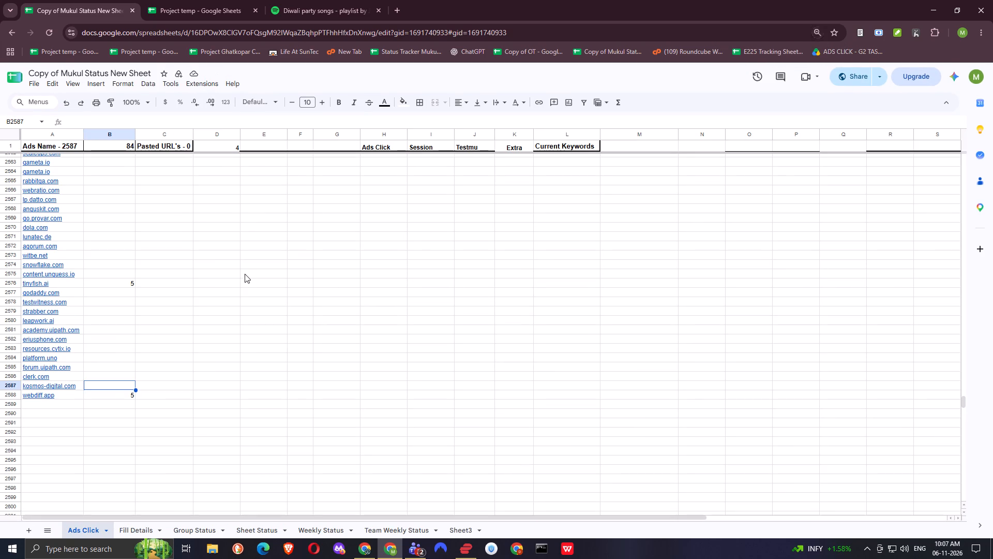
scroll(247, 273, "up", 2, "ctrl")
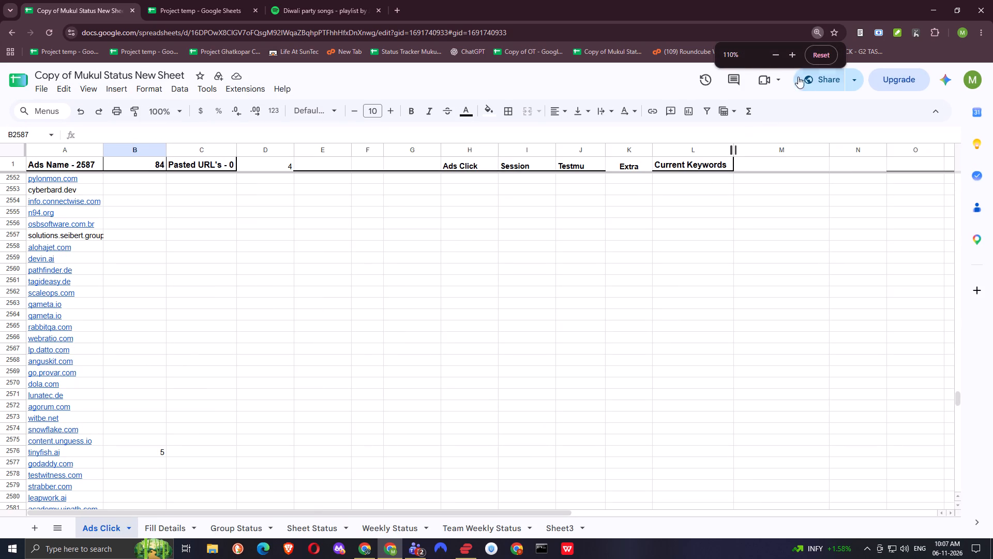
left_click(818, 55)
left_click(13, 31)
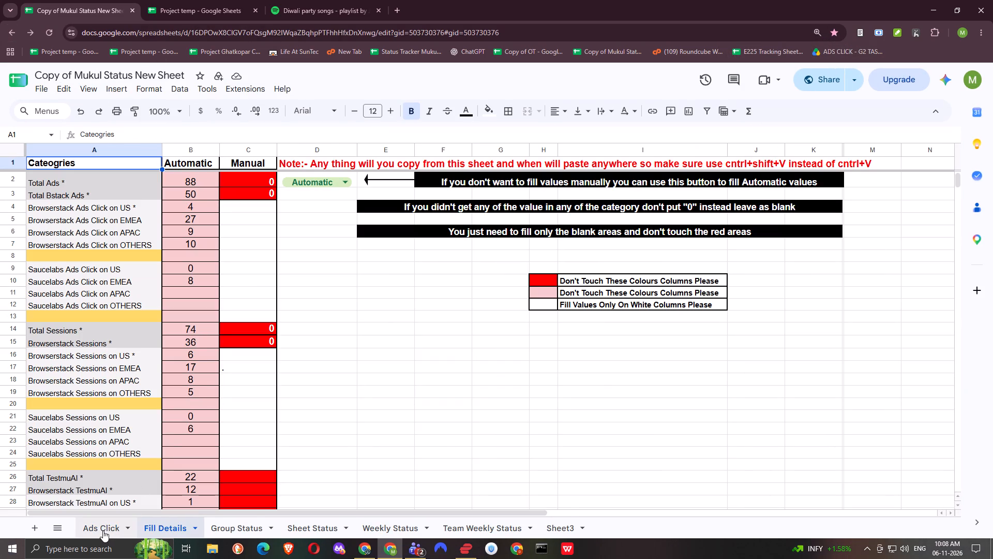
On the Ads Click sheet, enter a count of 1 each for kosmos-digital.com, clerk.com, forum.uipath.com and platform.uno.
left_click(103, 531)
scroll(477, 316, "down", 1, "ctrl")
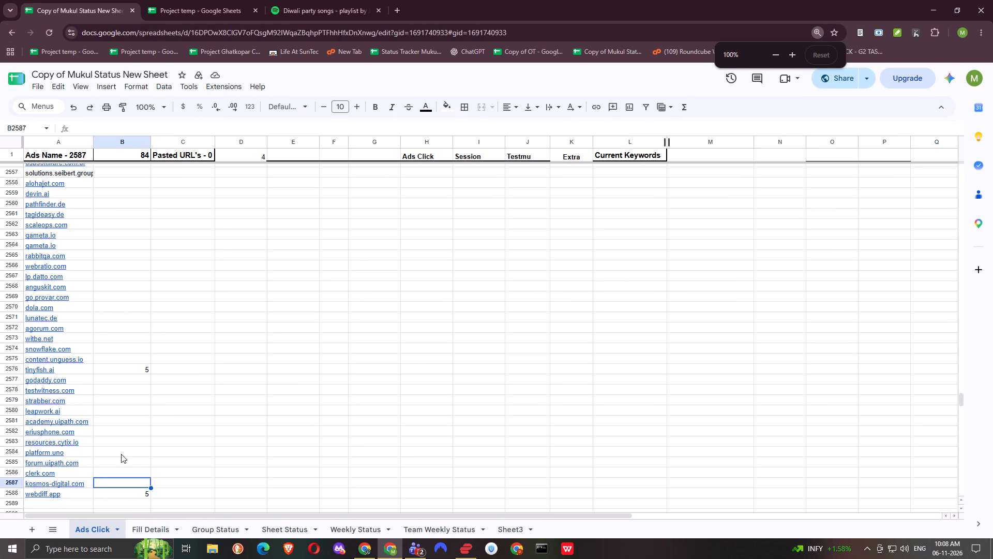
key("1")
key("Up")
key("1")
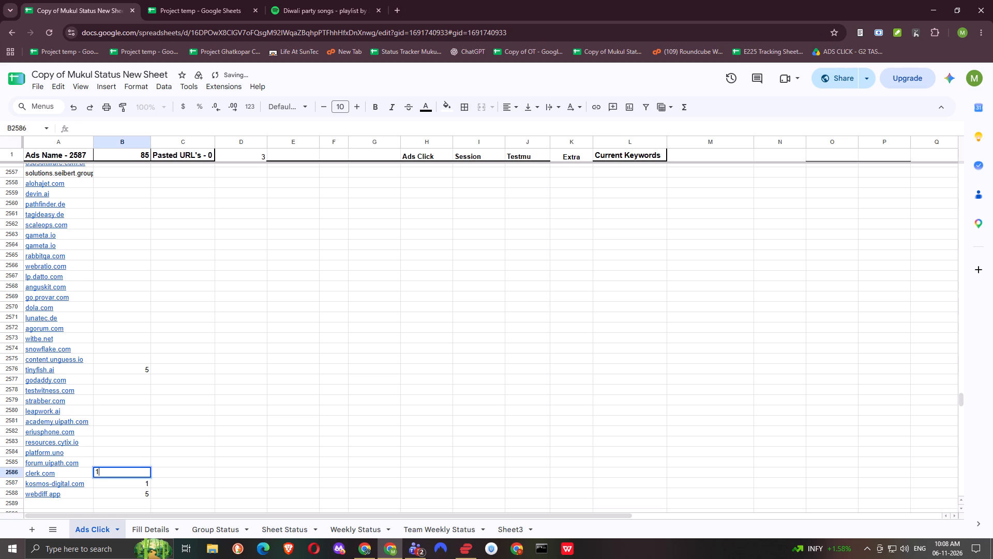
key("Up")
key("1")
key("Up")
key("1")
key("Up")
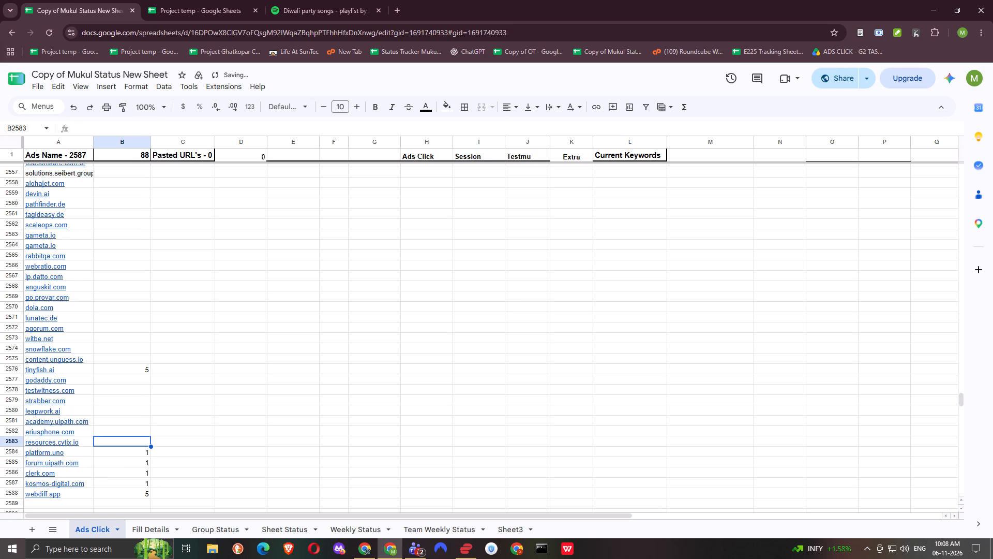
key("Right")
key("ctrl+Up")
key("Down")
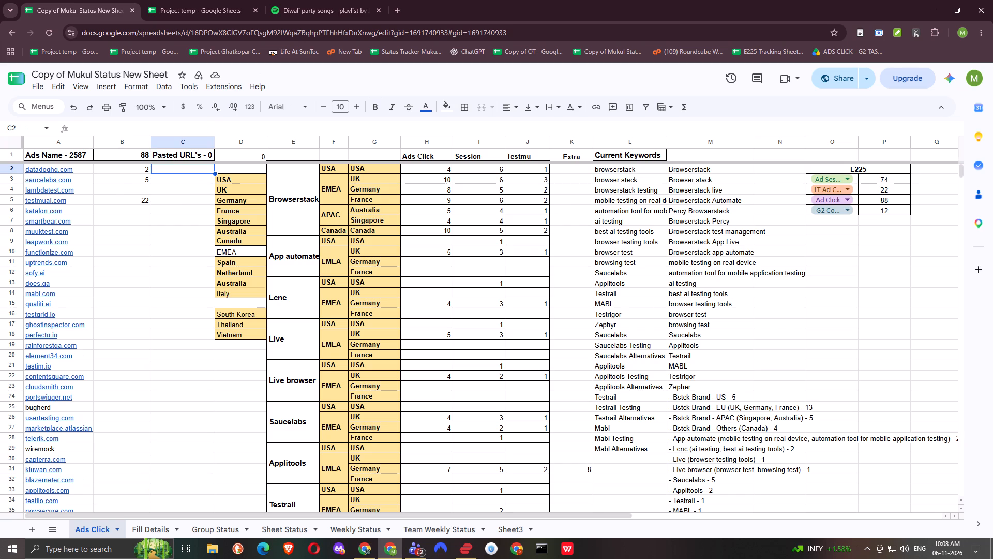
Switch to the Project temp spreadsheet.
key("ctrl+Tab")
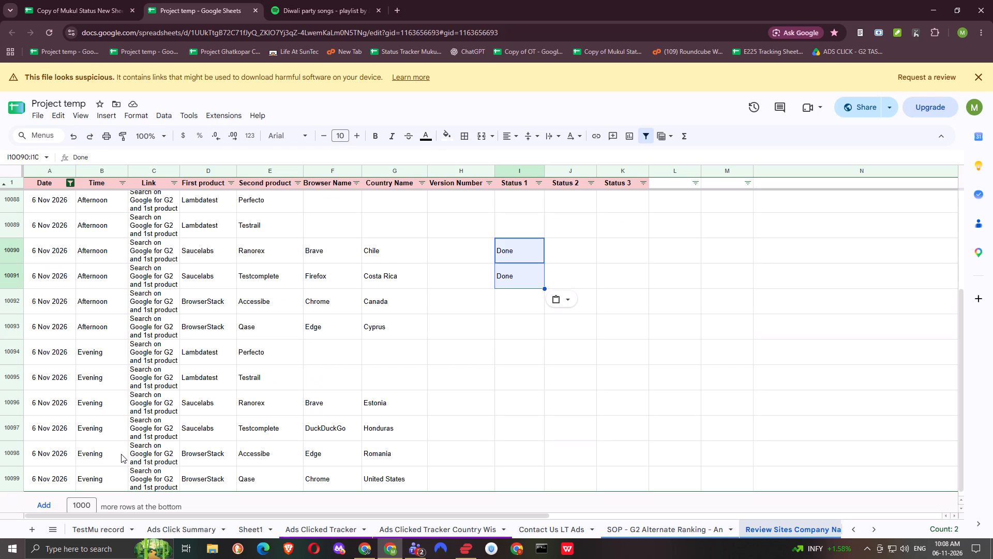
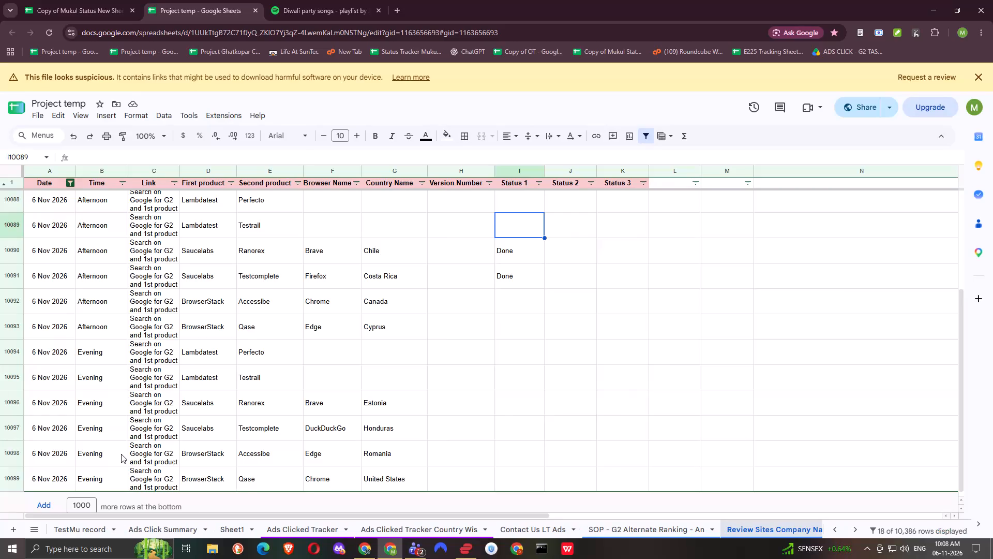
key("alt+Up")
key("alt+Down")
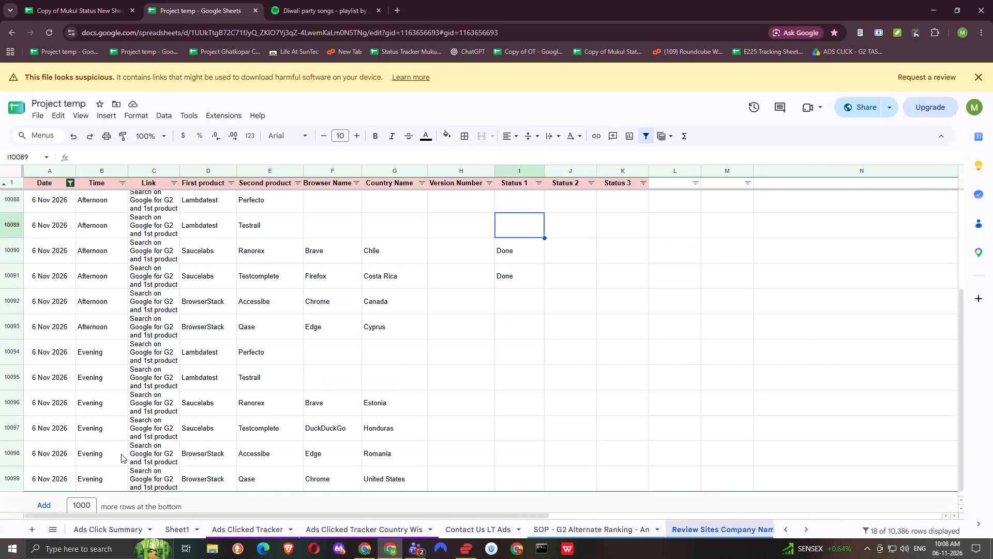
Switch back to the Ads Click sheet in the status spreadsheet.
key("ctrl+Tab")
key("ctrl+Tab")
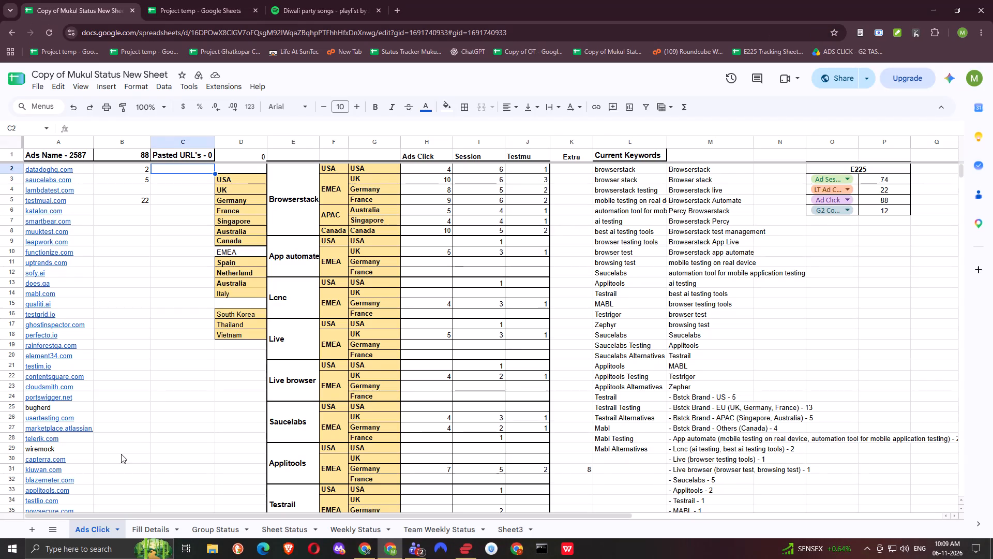
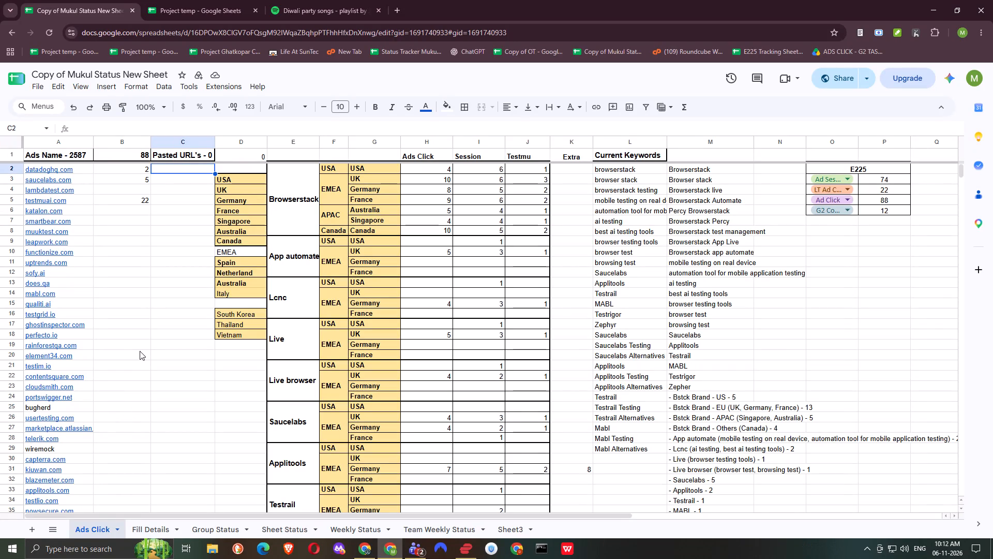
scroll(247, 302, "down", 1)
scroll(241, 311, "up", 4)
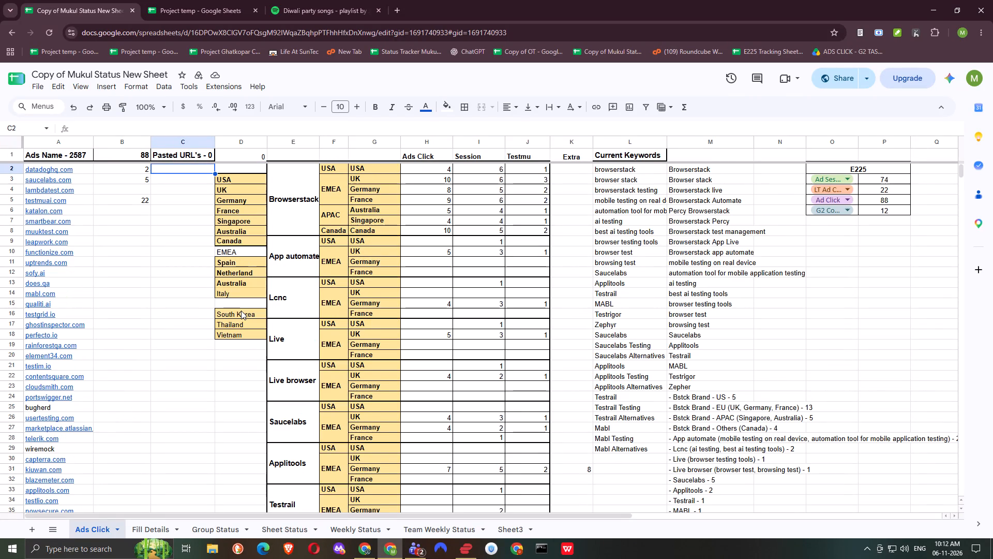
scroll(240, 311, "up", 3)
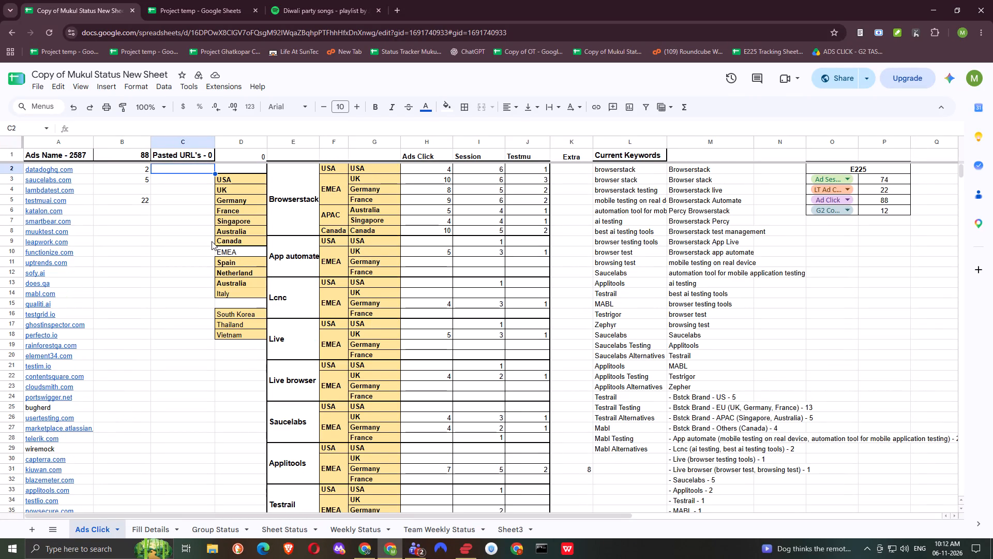
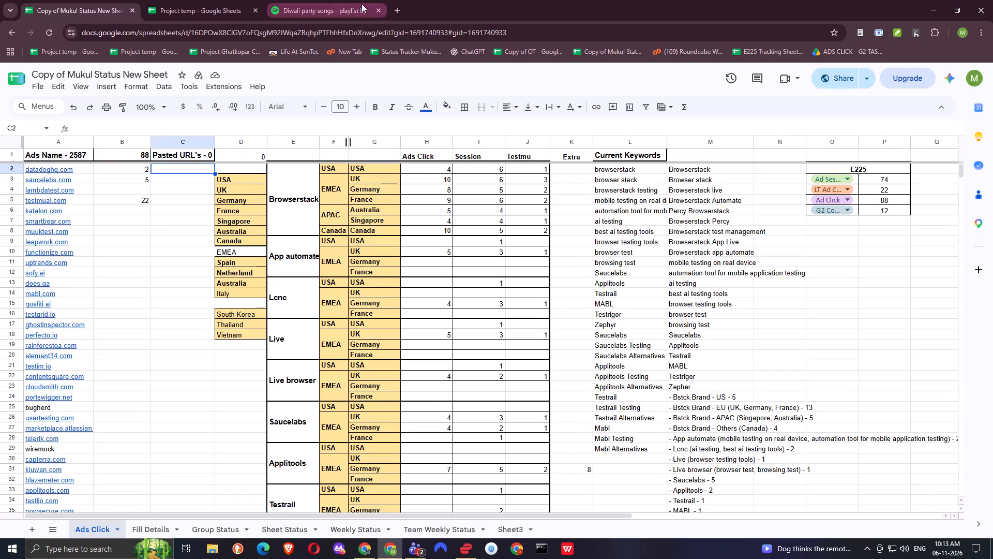
Search the web for "burari main chalne vale saange" with the suggested correction "burari mein chalne wale song" and examine the full AI Overview.
left_click(393, 10)
type("bura")
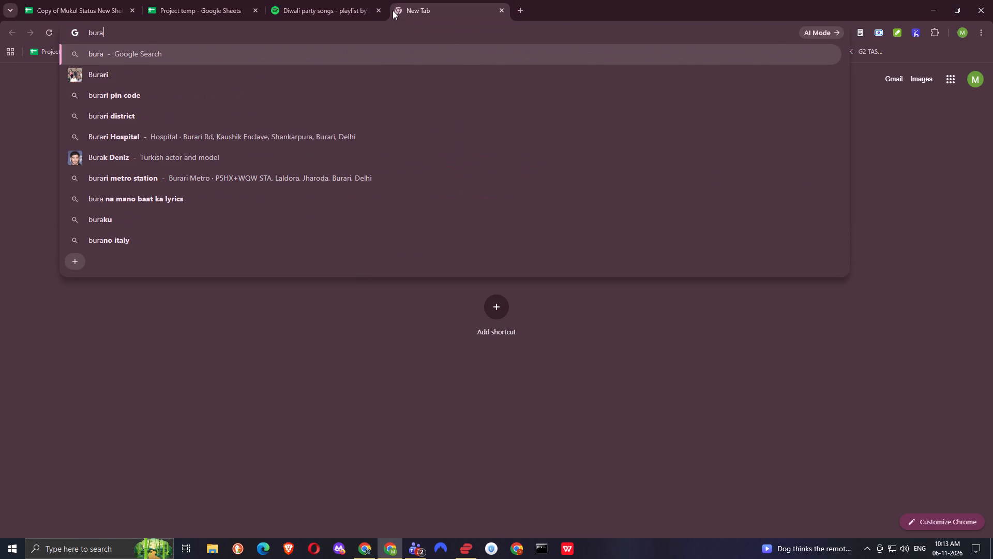
type("ri main chalne vale saange")
key("Return")
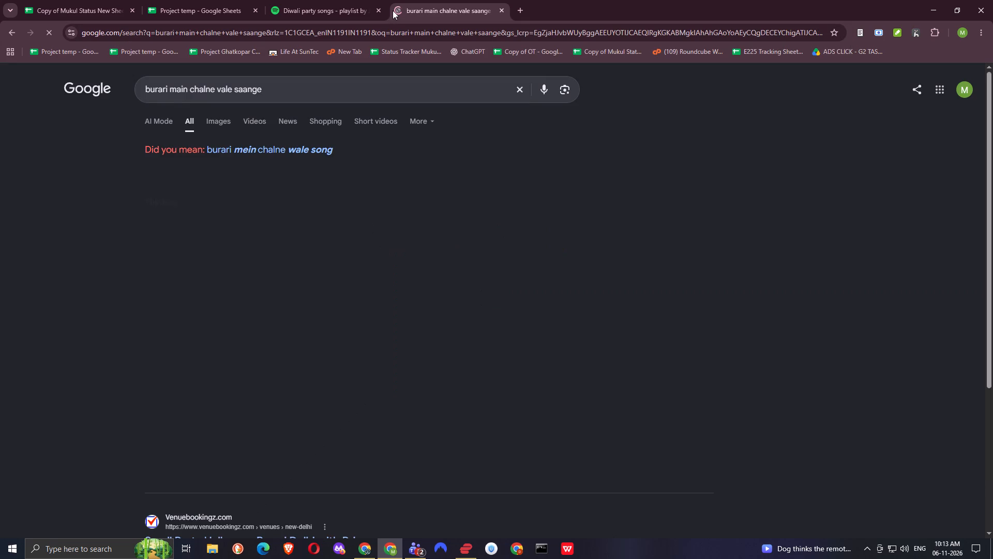
key("slash")
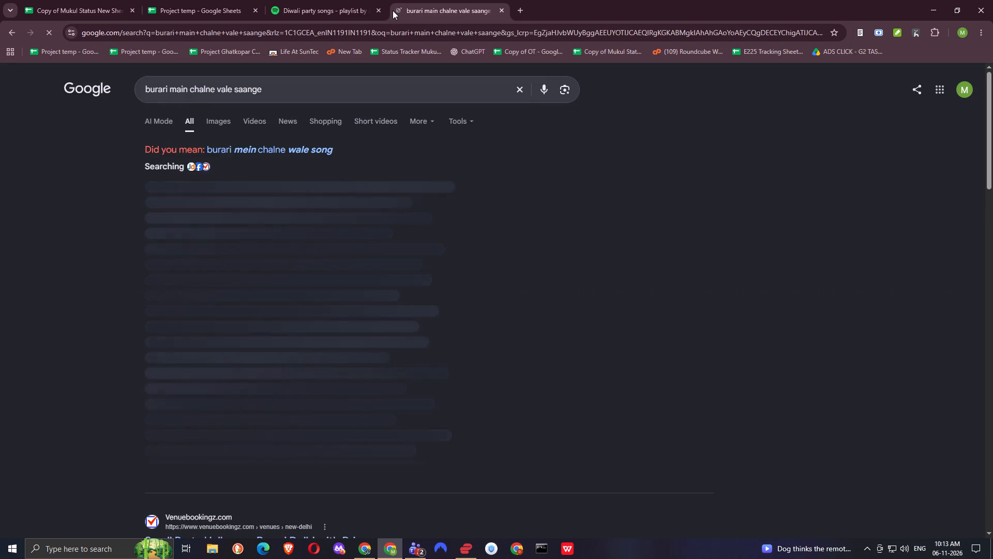
left_click(291, 155)
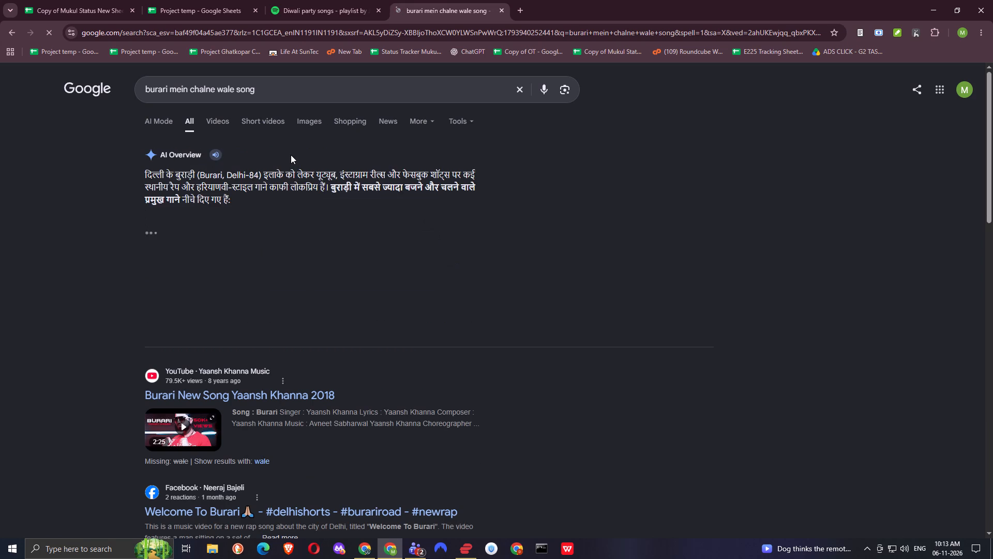
left_click(265, 325)
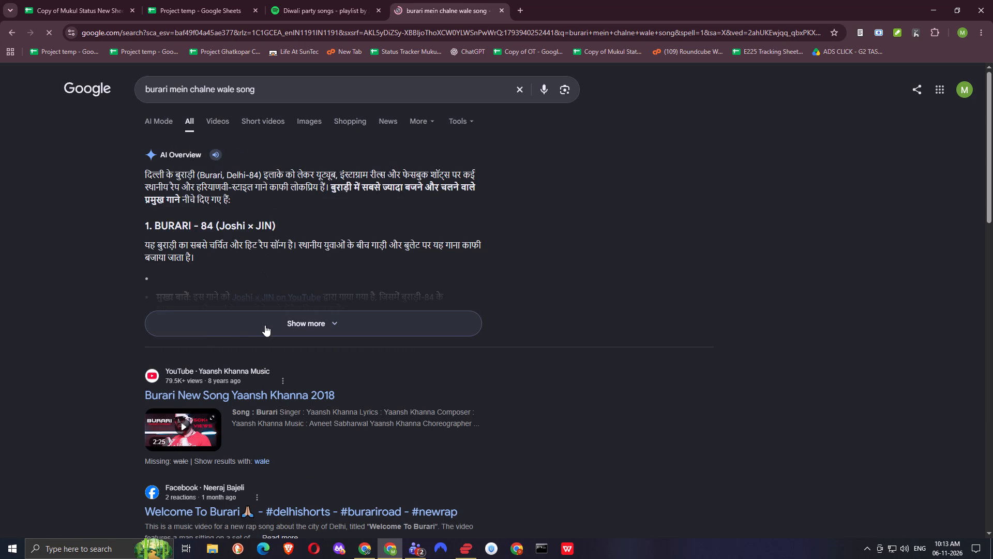
scroll(257, 297, "down", 3)
scroll(257, 297, "up", 1)
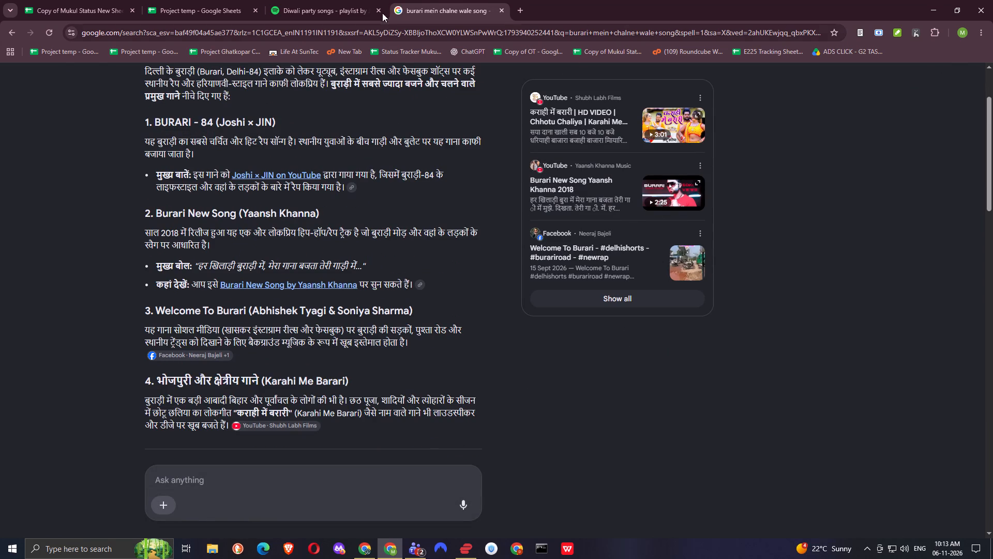
middle_click(427, 1)
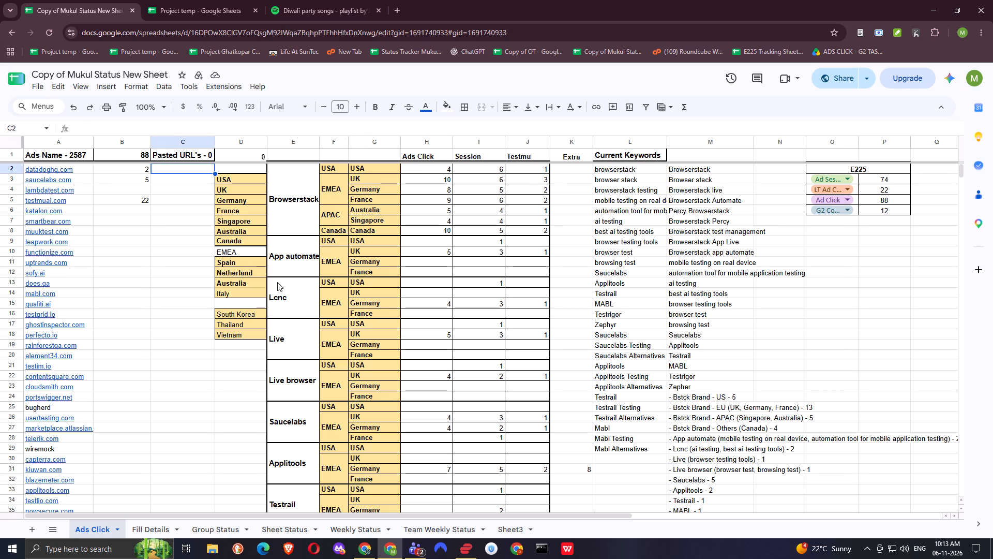
Dismiss the cookie notice on the Diwali party songs playlist page.
left_click(336, 0)
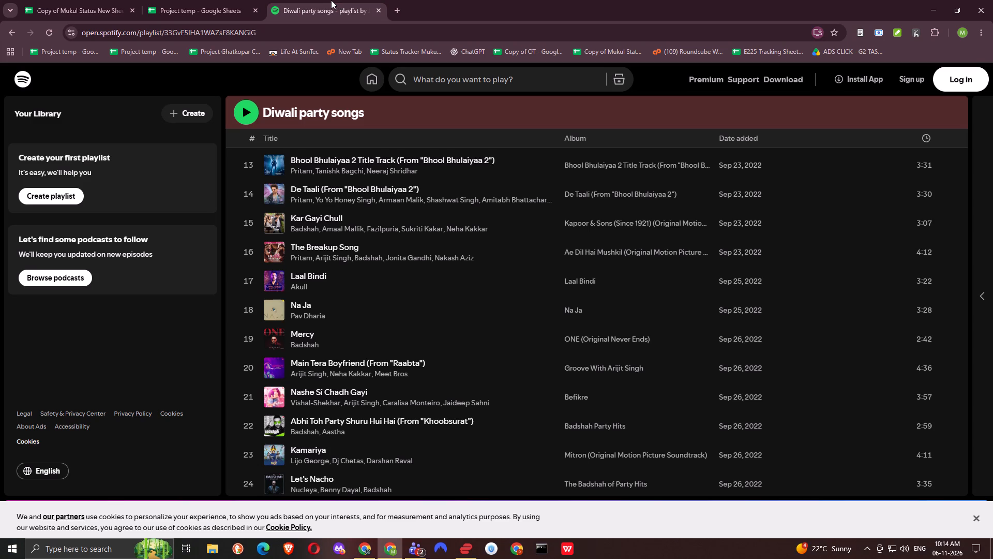
left_click(982, 514)
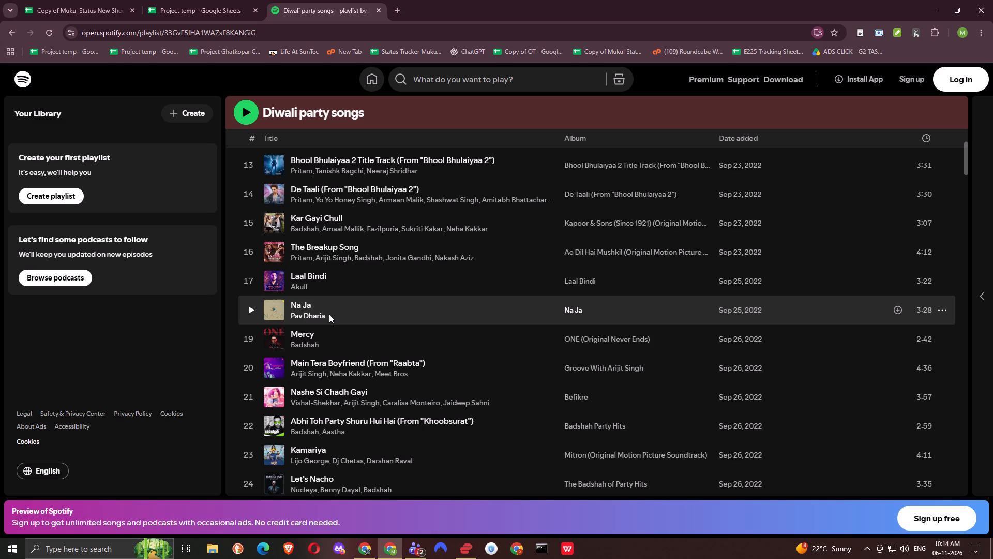
Dismiss the suspicious-file banner in the Project temp spreadsheet.
left_click(181, 0)
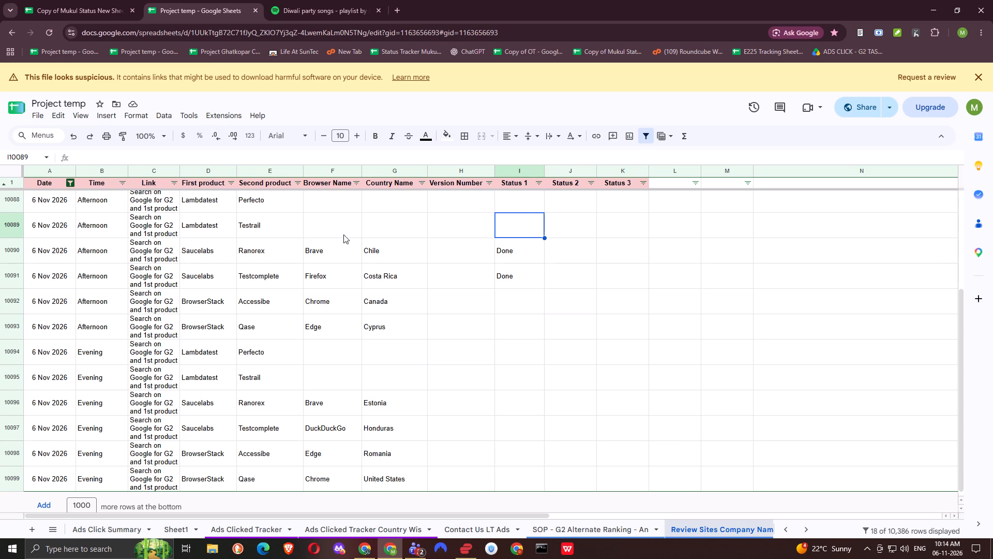
left_click(977, 73)
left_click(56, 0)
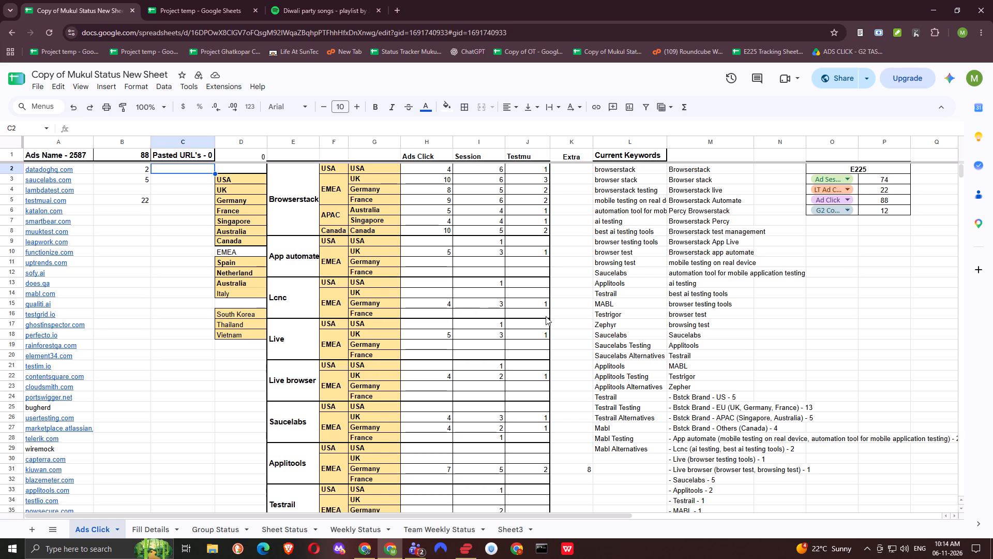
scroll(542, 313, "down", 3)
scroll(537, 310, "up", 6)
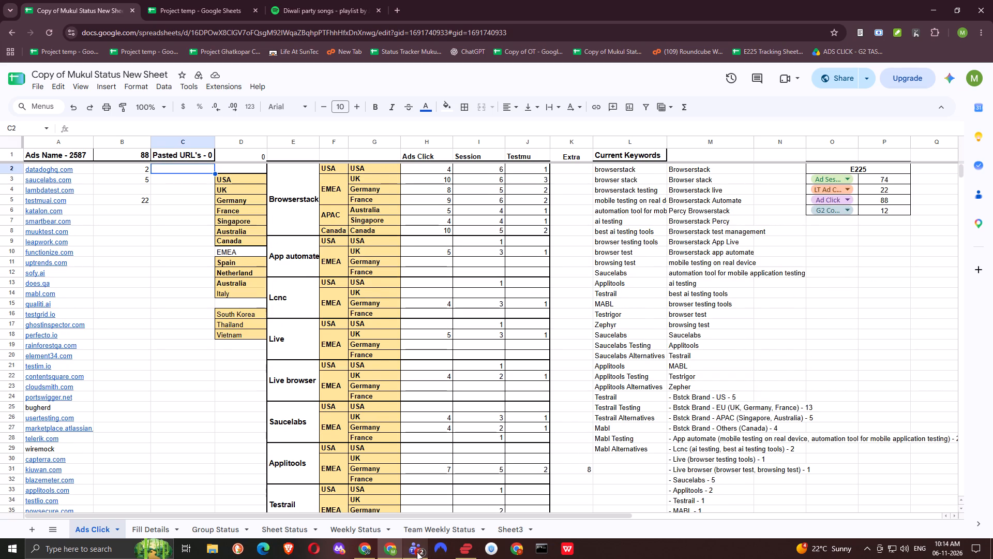
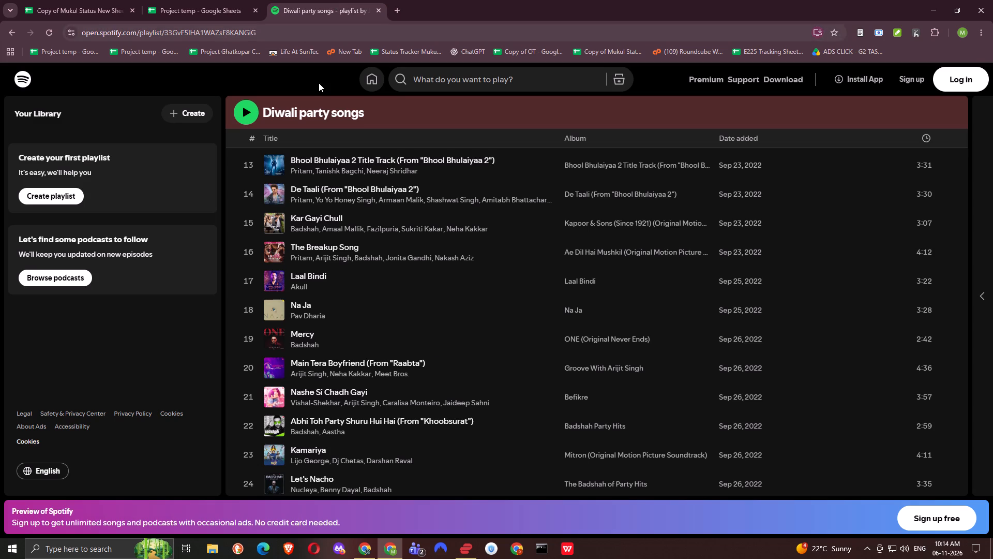
Examine the tracks of the Diwali party songs playlist from about number 13 through the Recommended songs to the page end.
scroll(444, 414, "down", 2)
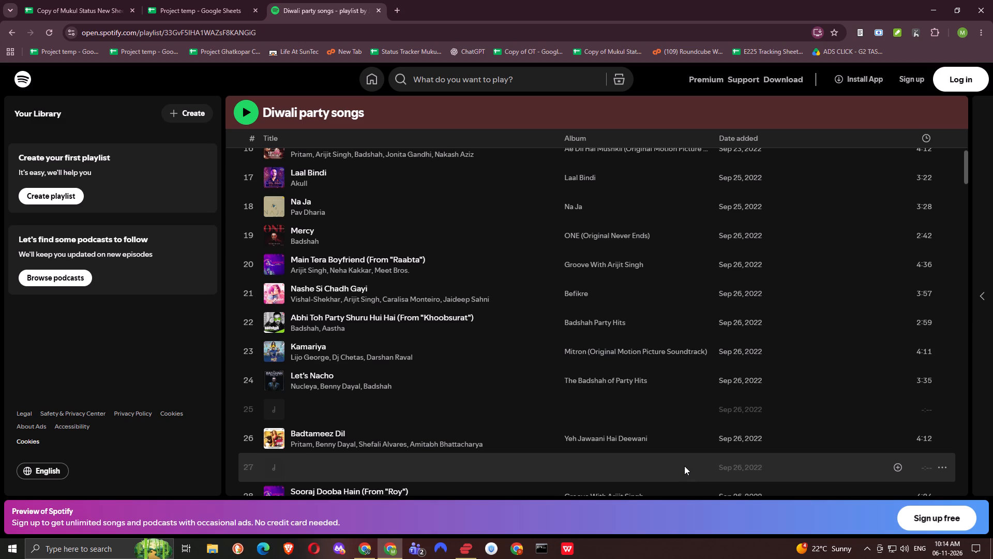
scroll(703, 332, "down", 3)
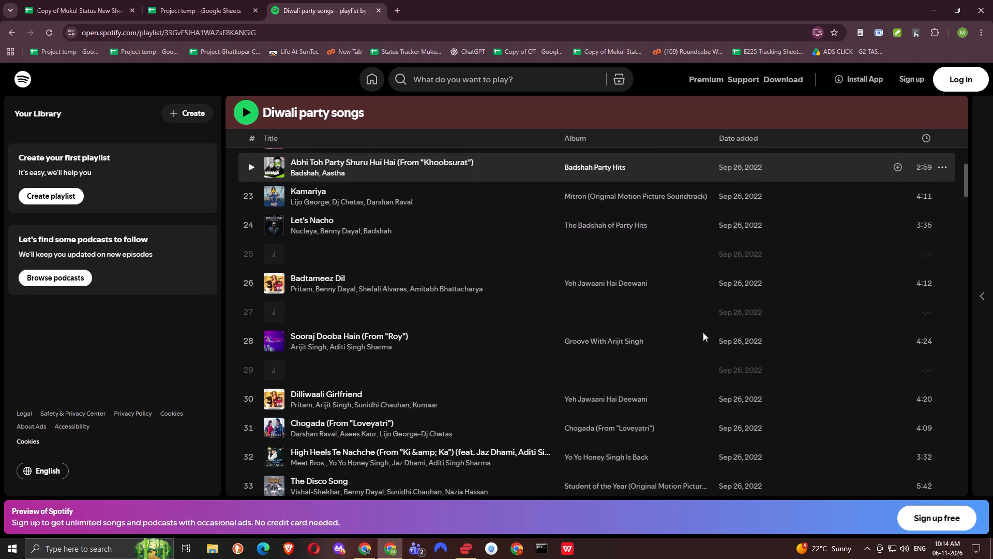
scroll(703, 332, "down", 18)
scroll(696, 336, "down", 3)
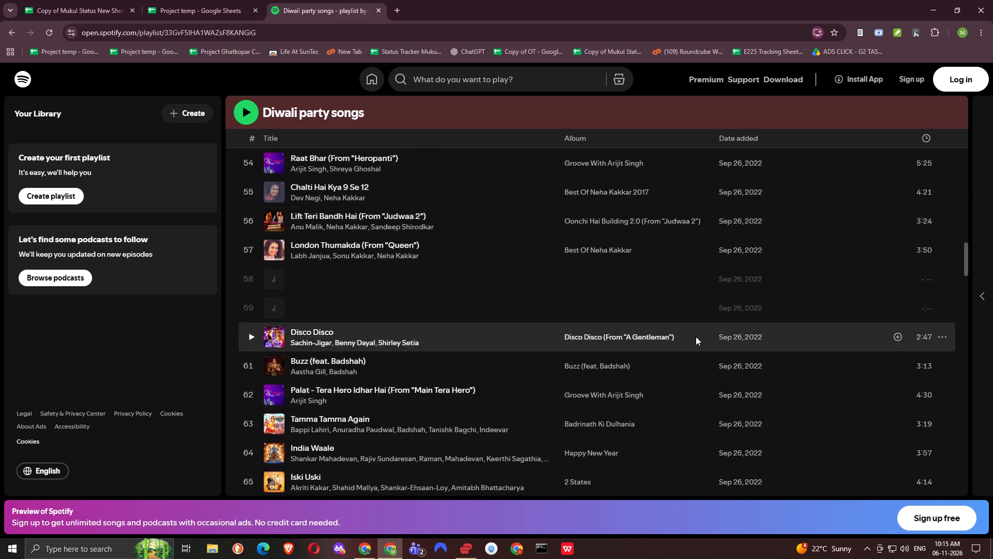
scroll(696, 336, "down", 11)
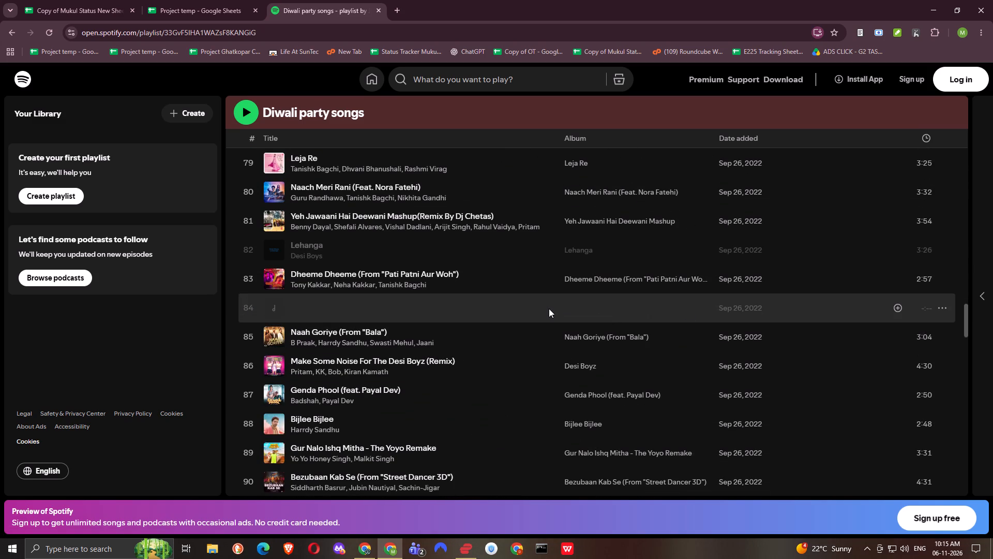
scroll(549, 308, "down", 11)
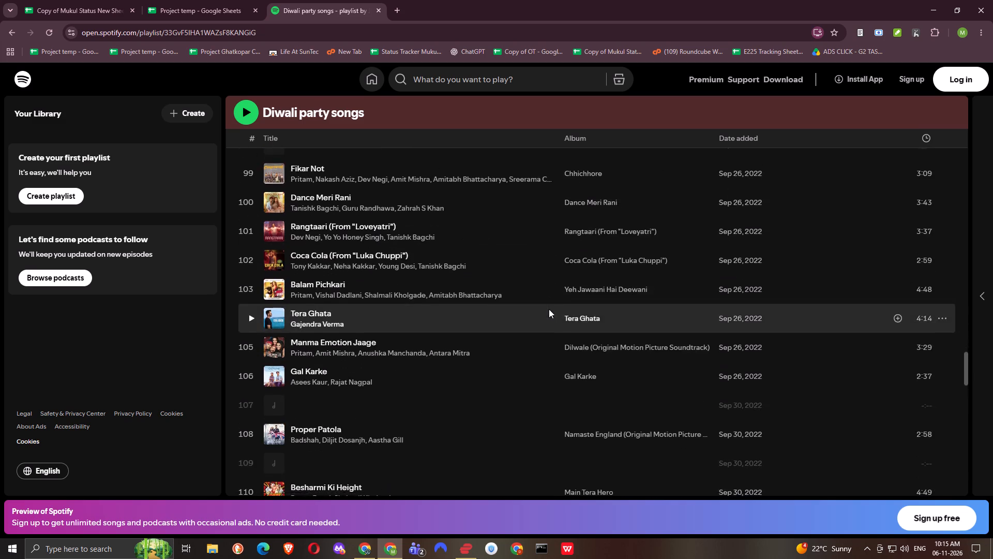
scroll(549, 309, "down", 9)
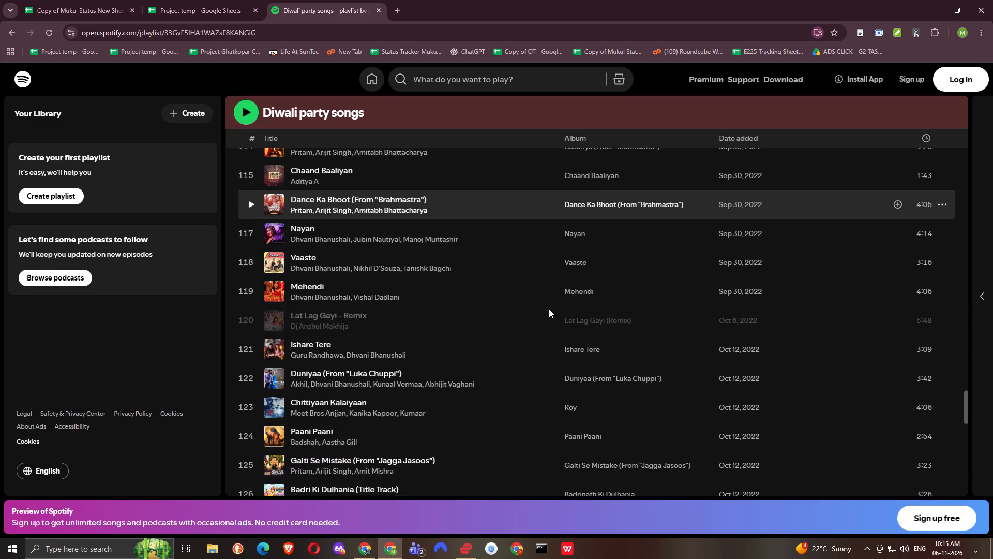
scroll(549, 309, "down", 8)
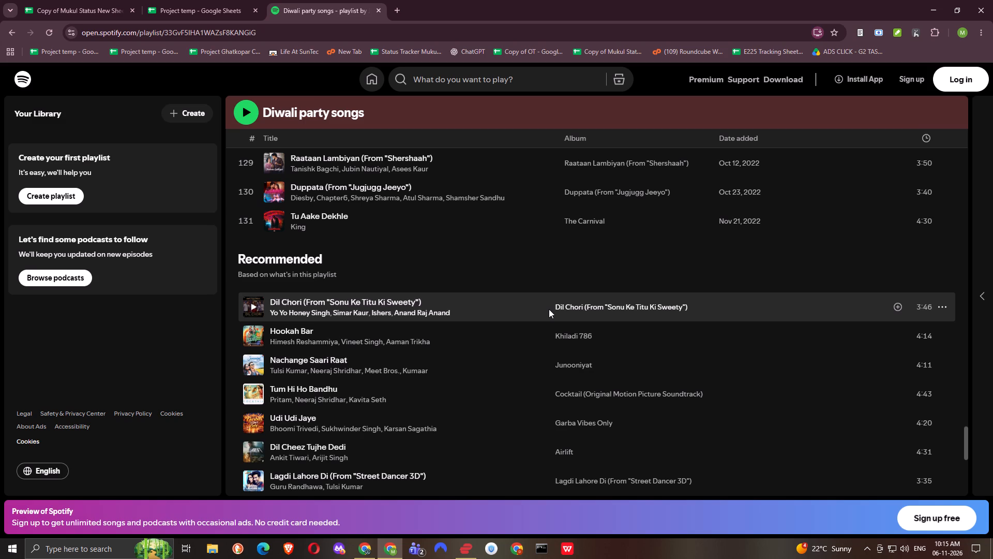
scroll(517, 276, "down", 9)
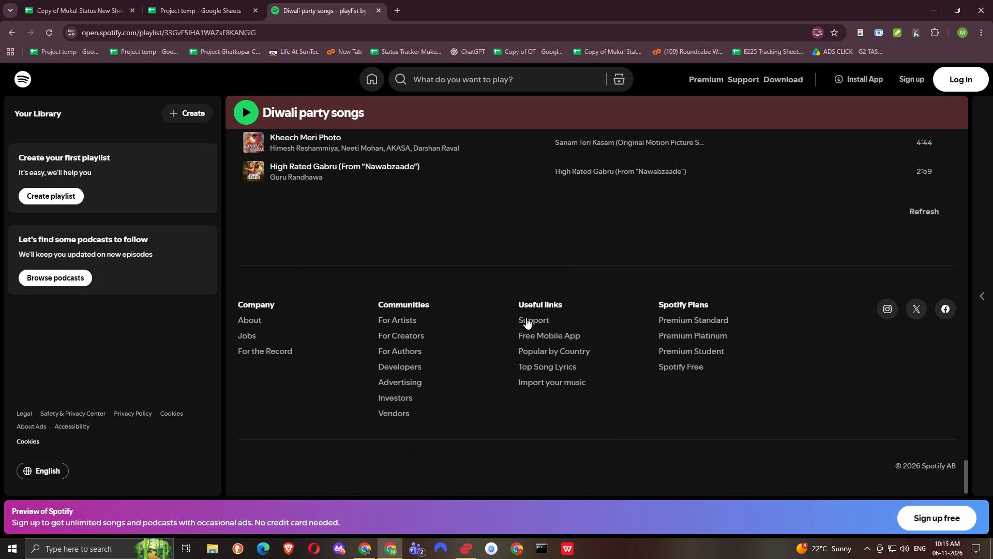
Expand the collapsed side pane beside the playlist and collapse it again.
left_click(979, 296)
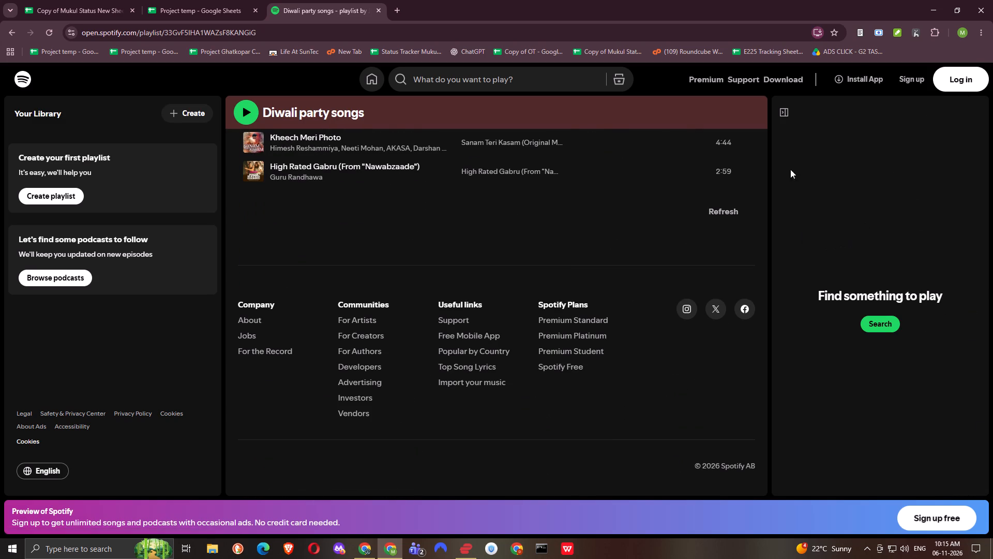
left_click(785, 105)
Review the playlist backwards from the Recommended songs up to around track 68, Girls Like To Swing.
scroll(772, 253, "up", 3)
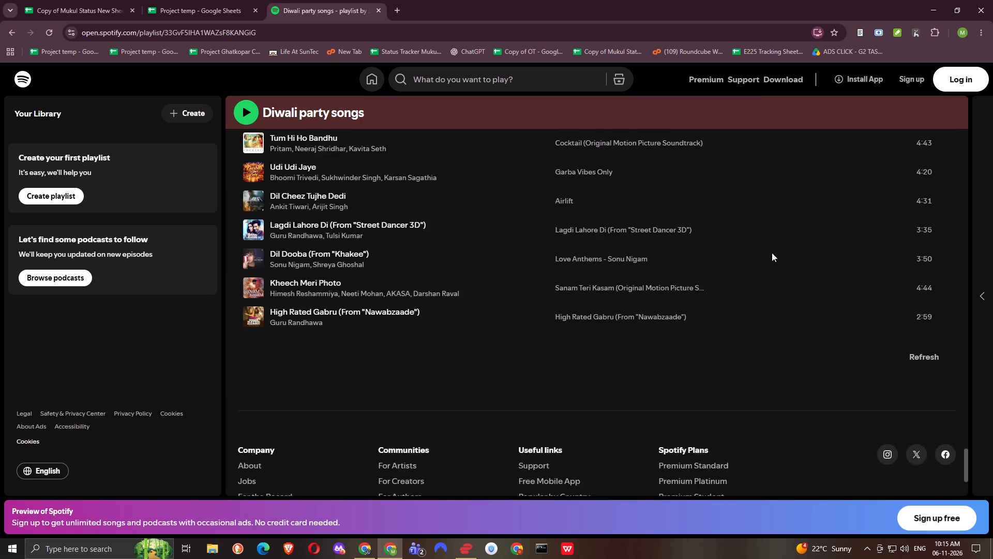
scroll(772, 253, "up", 10)
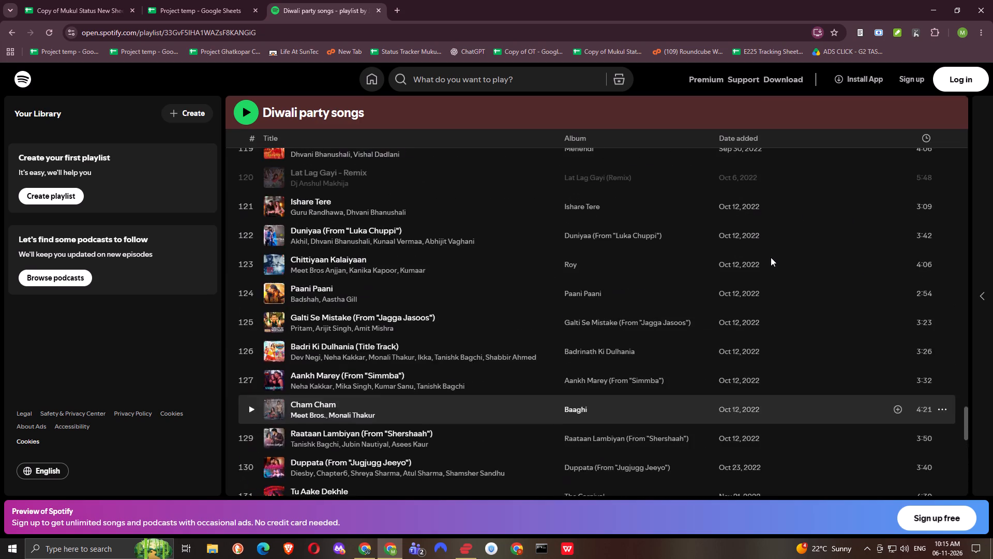
scroll(771, 257, "up", 5)
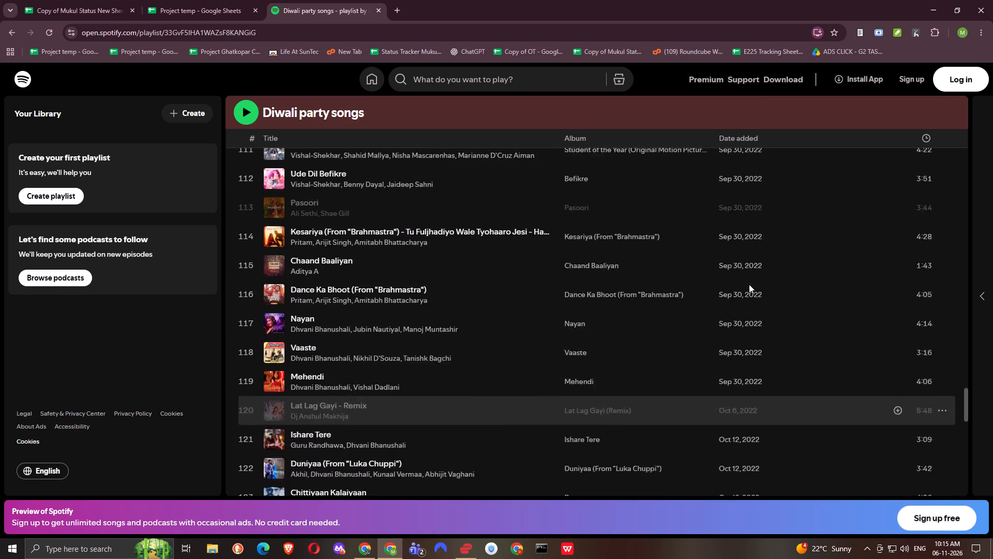
scroll(749, 284, "up", 2)
scroll(623, 313, "up", 6)
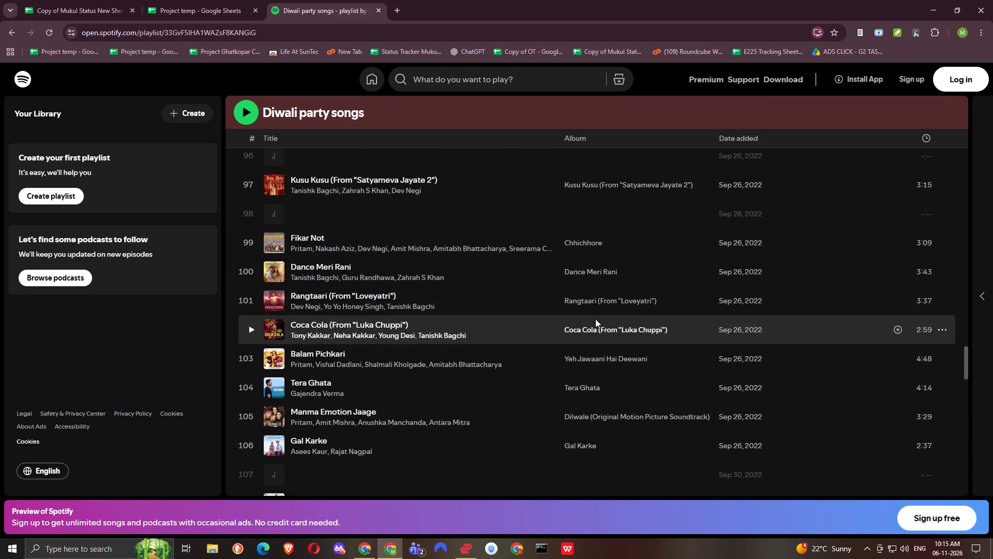
scroll(595, 319, "up", 2)
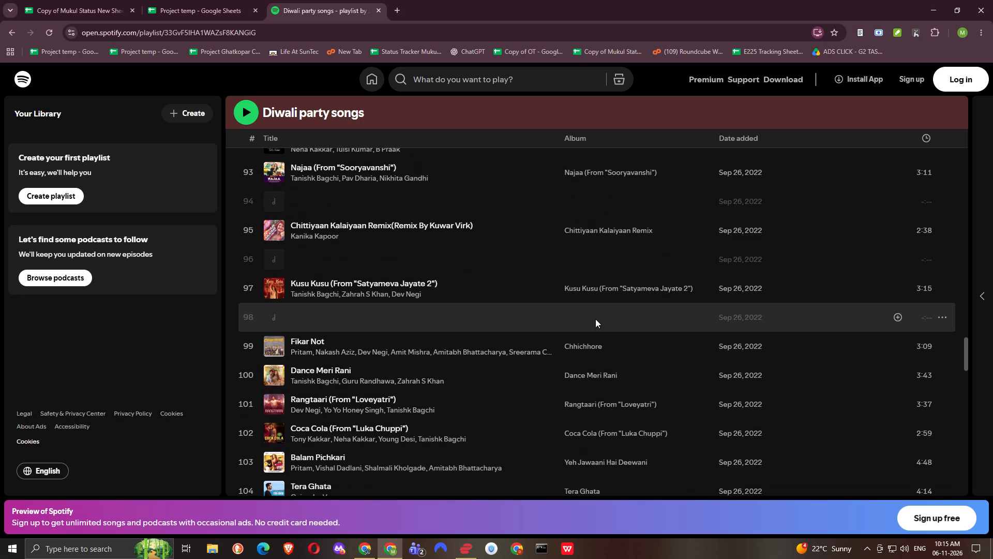
scroll(511, 328, "up", 5)
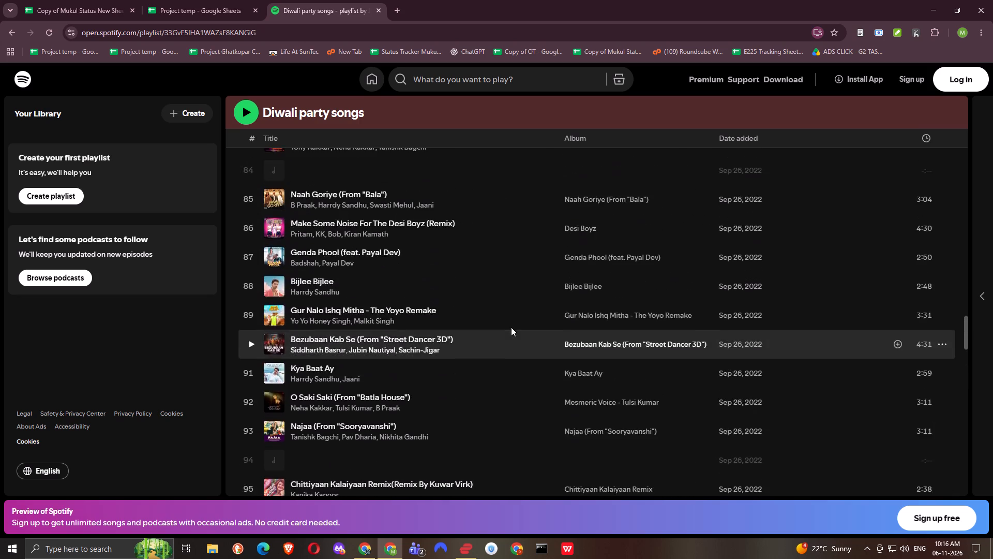
scroll(511, 327, "up", 4)
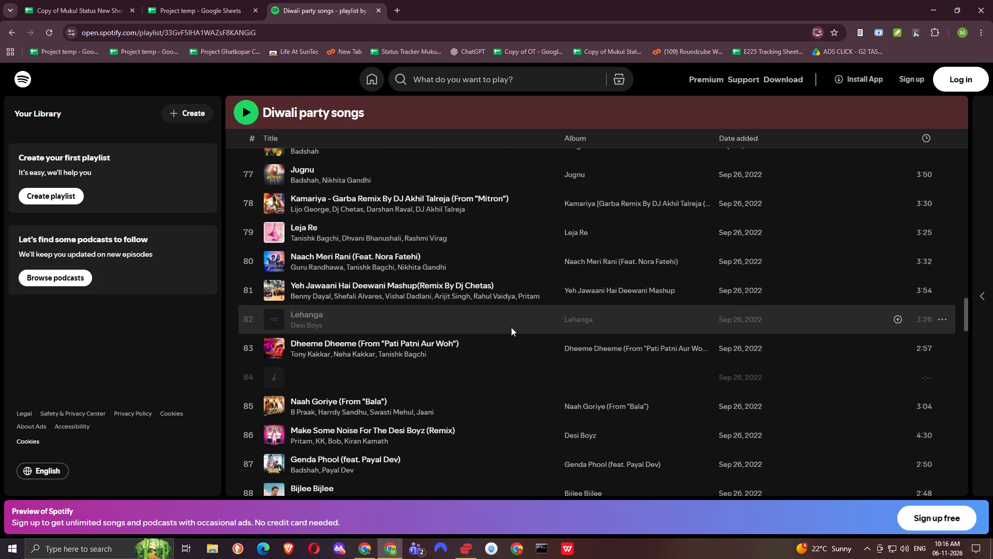
scroll(573, 348, "up", 2)
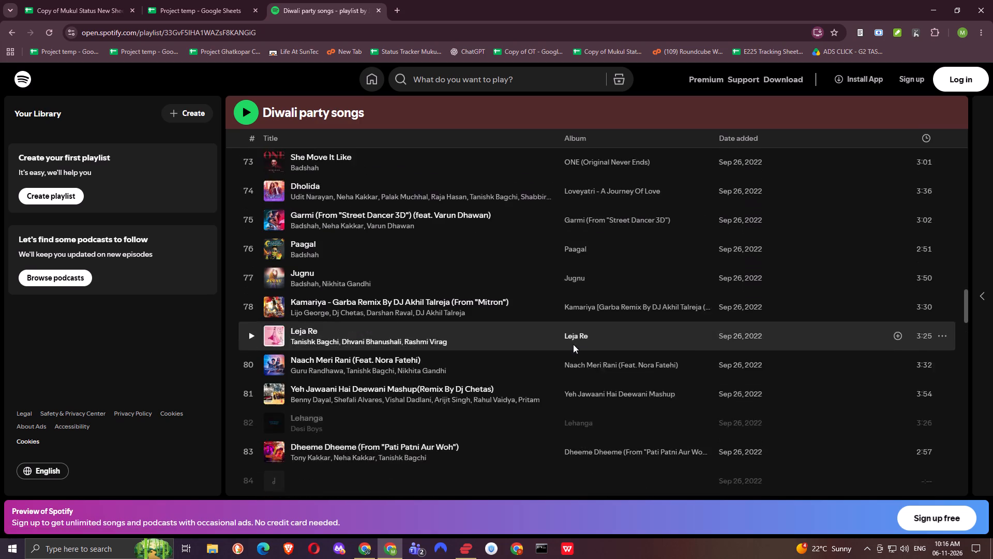
scroll(573, 344, "up", 3)
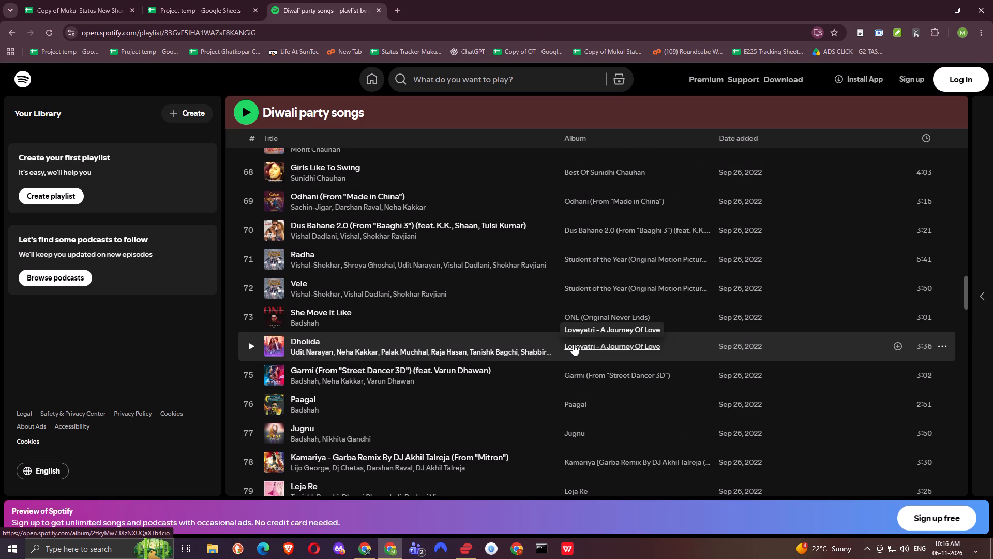
Re-examine the playlist's tracks from around number 73 onward to about number 118, Vaaste.
scroll(577, 385, "down", 5)
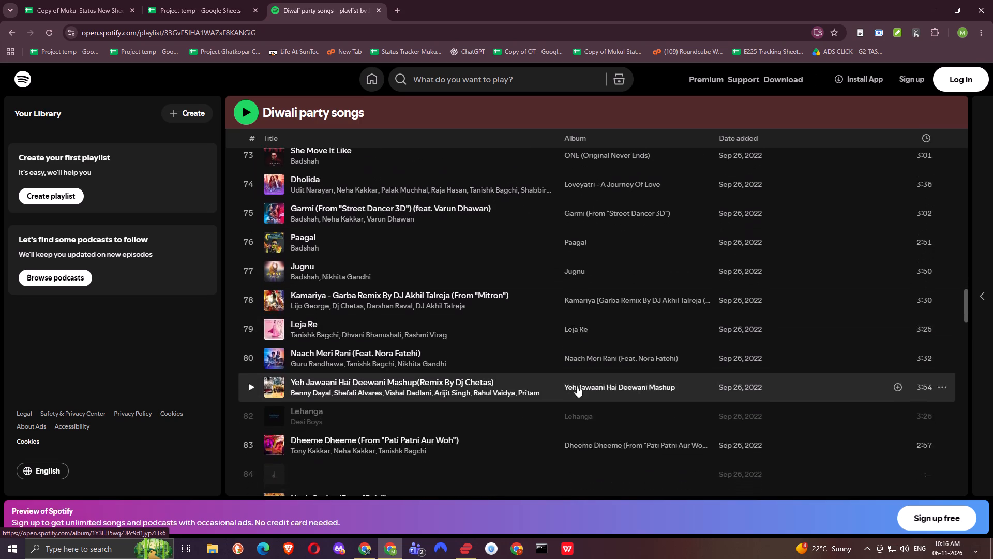
scroll(577, 386, "down", 6)
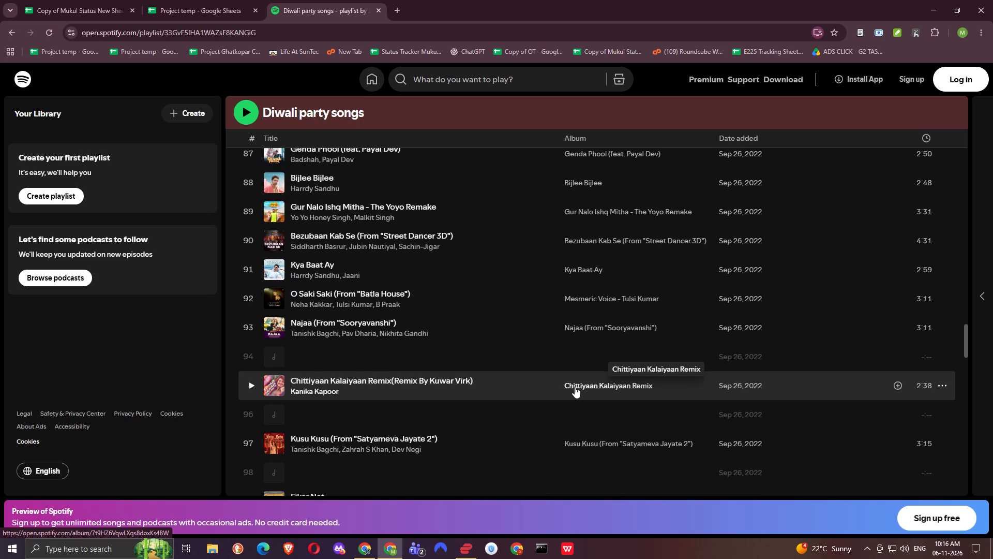
scroll(575, 387, "down", 11)
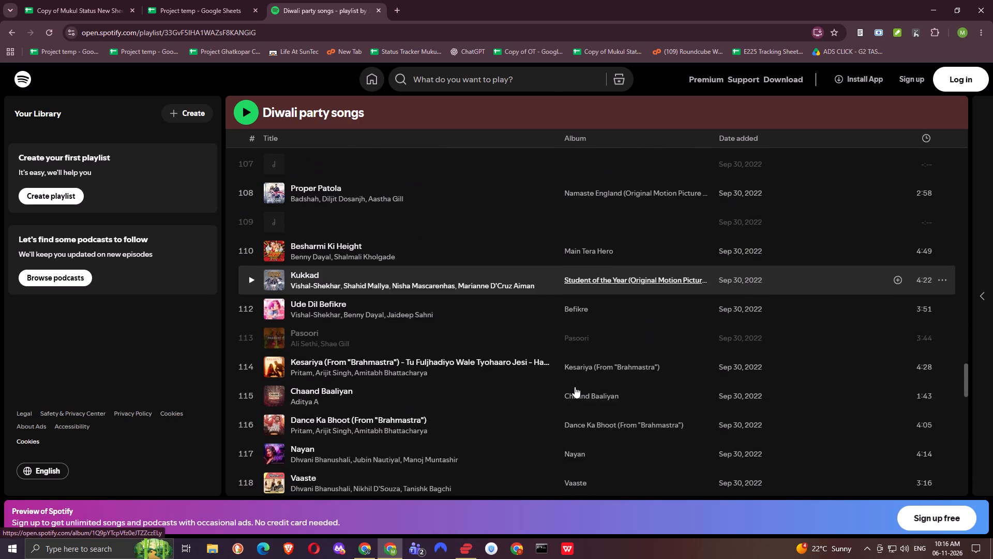
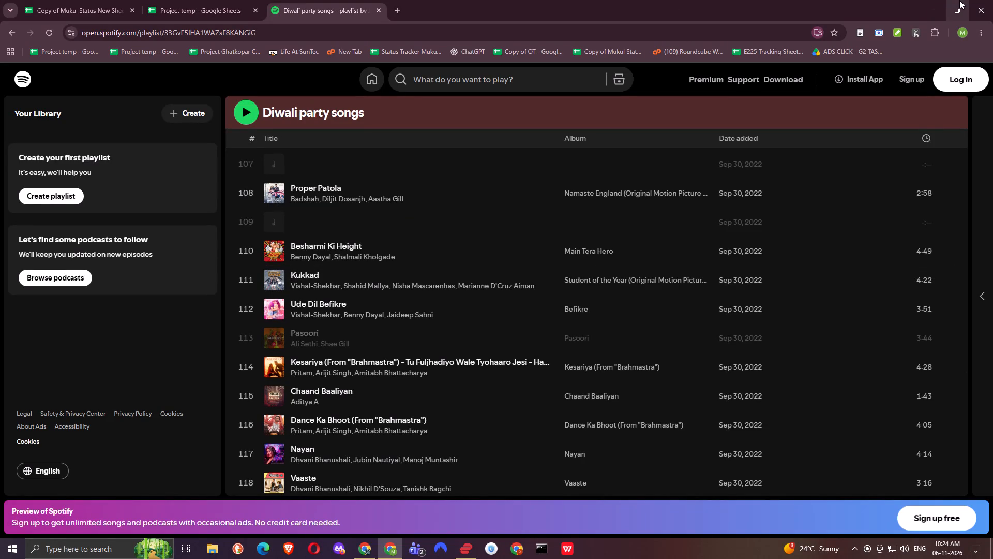
In the Copy of Mukul Status New Sheet's Ads Click sheet, set the G2 count in the E225 table to 6.
left_click(194, 6)
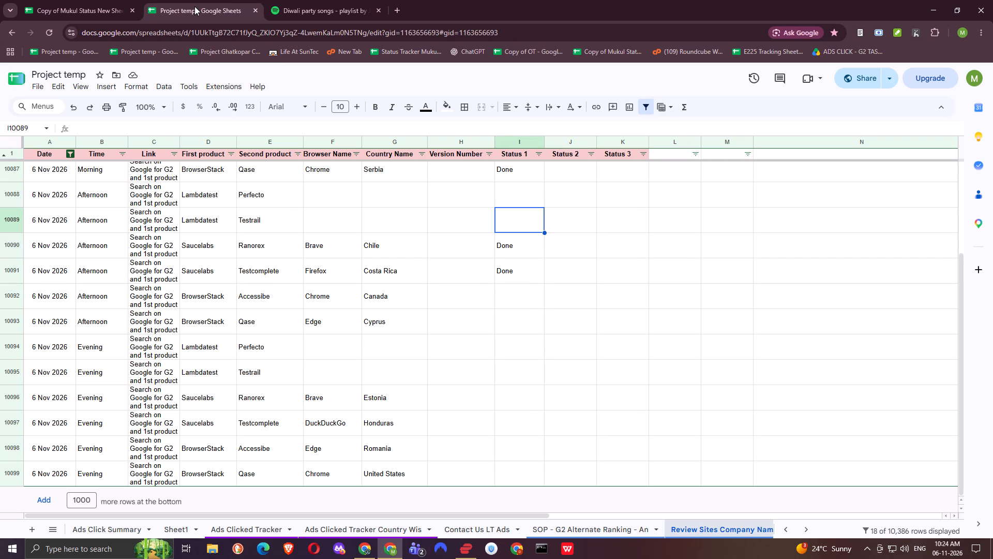
left_click(40, 0)
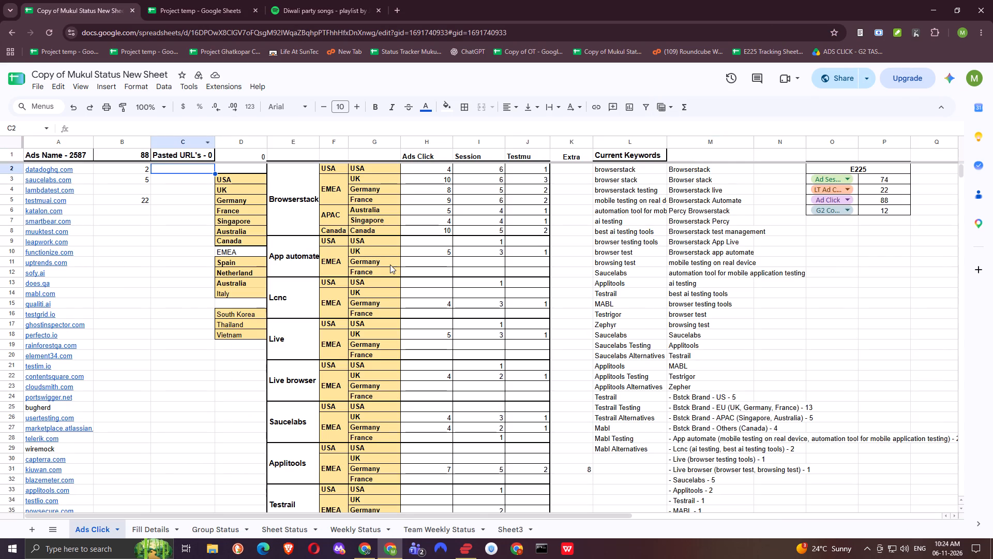
left_click(367, 549)
left_click(396, 554)
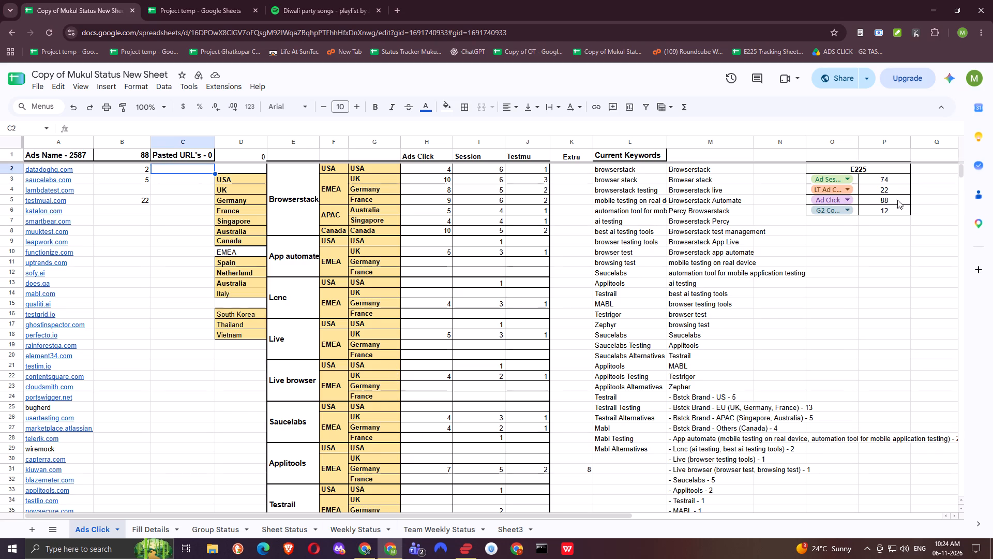
left_click(897, 210)
key("6")
key("Return")
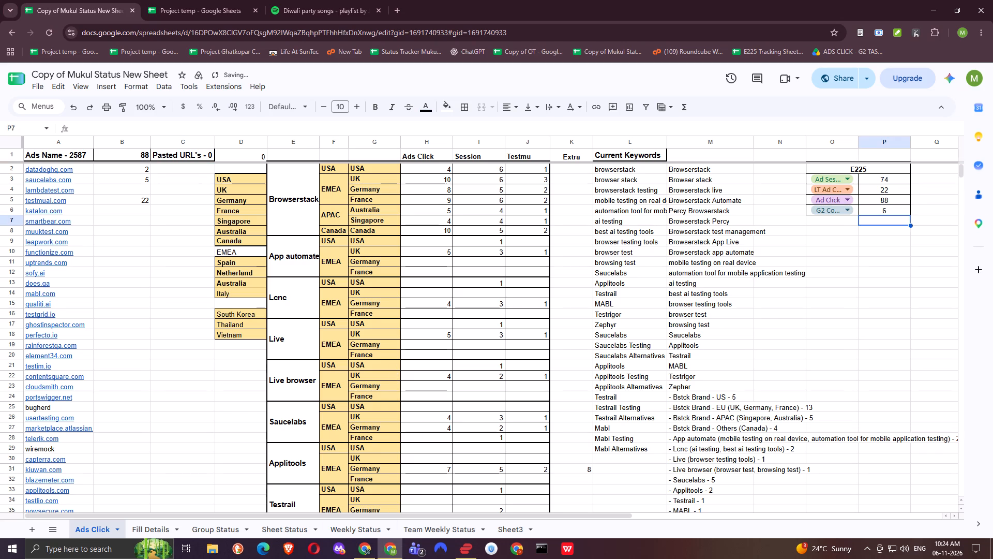
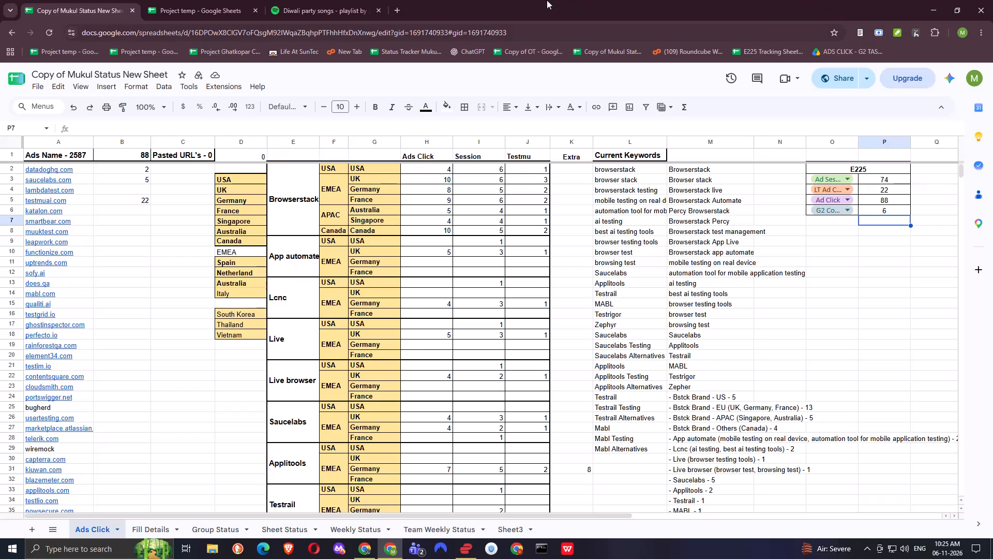
Switch to Spotify's Diwali party songs playlist to view its tracks.
left_click(313, 0)
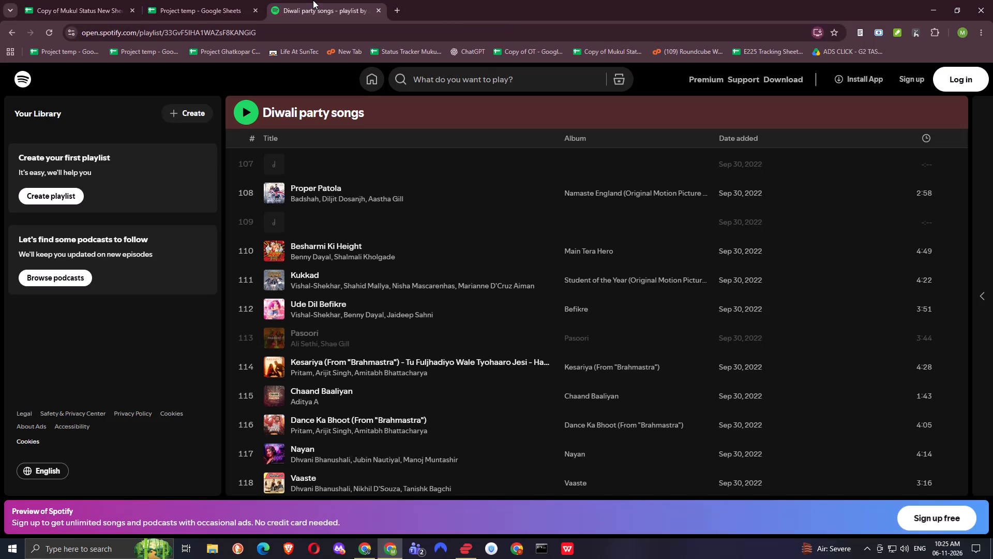
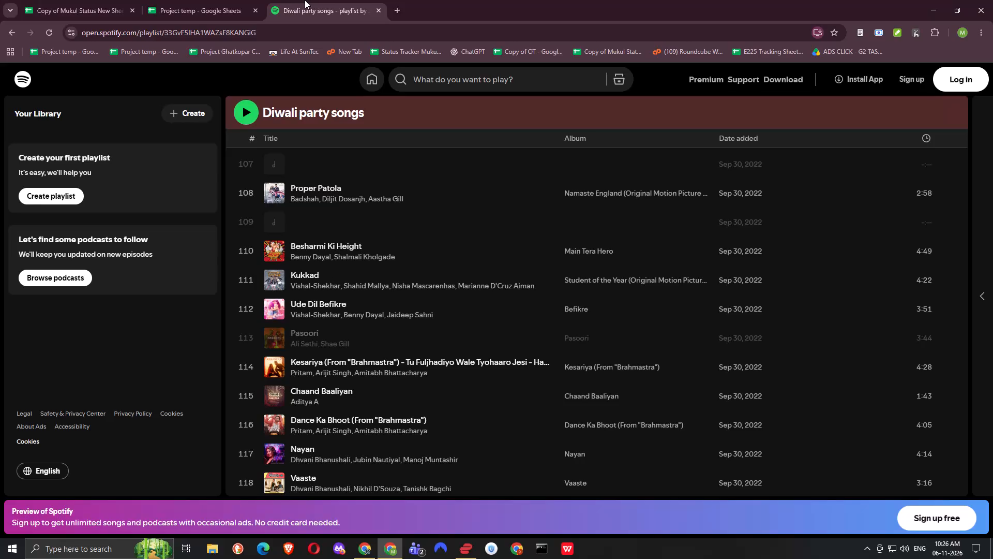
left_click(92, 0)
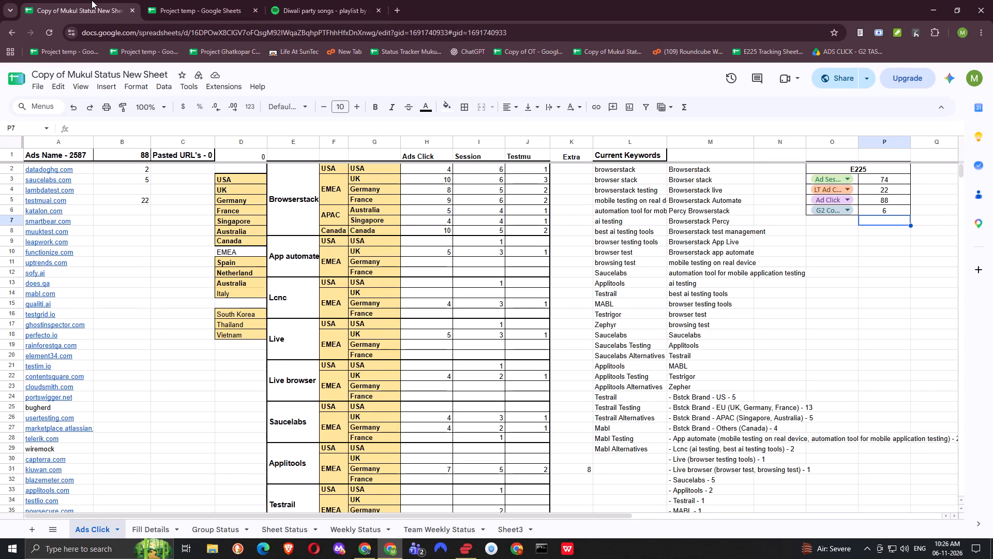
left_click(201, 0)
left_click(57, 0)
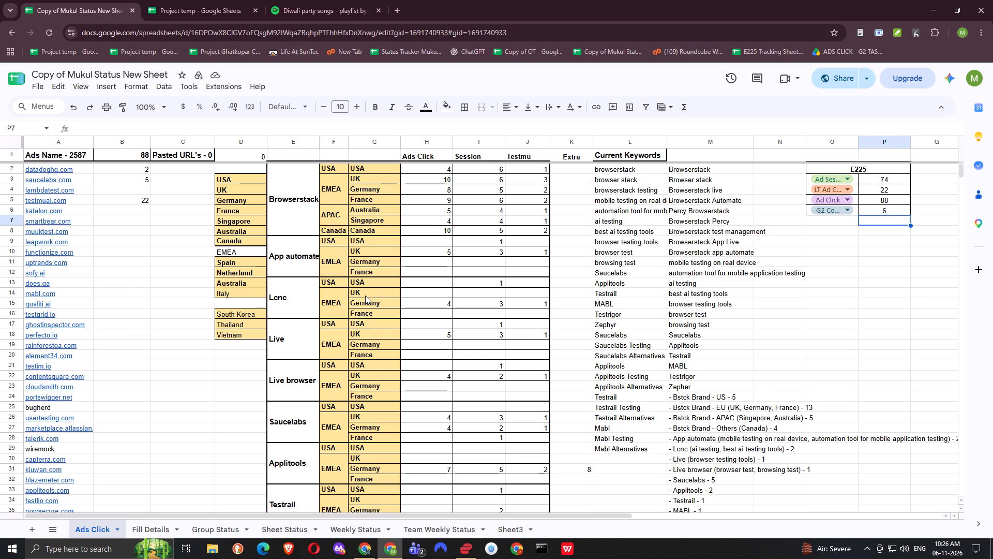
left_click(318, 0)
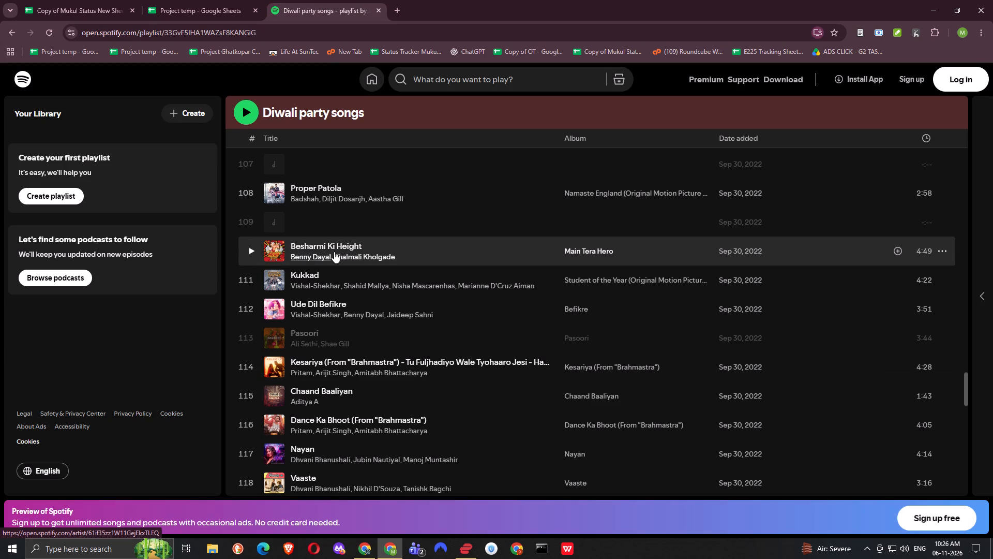
Copy the ads count values B2:B2588 from the Ads Click sheet of Copy of Mukul Status New Sheet.
left_click(75, 9)
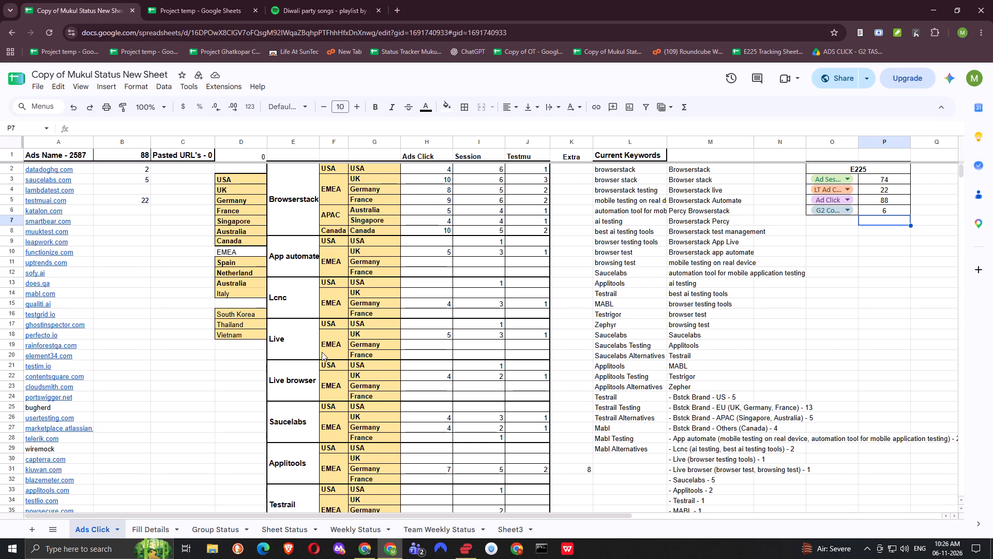
left_click_drag(132, 173, 149, 354)
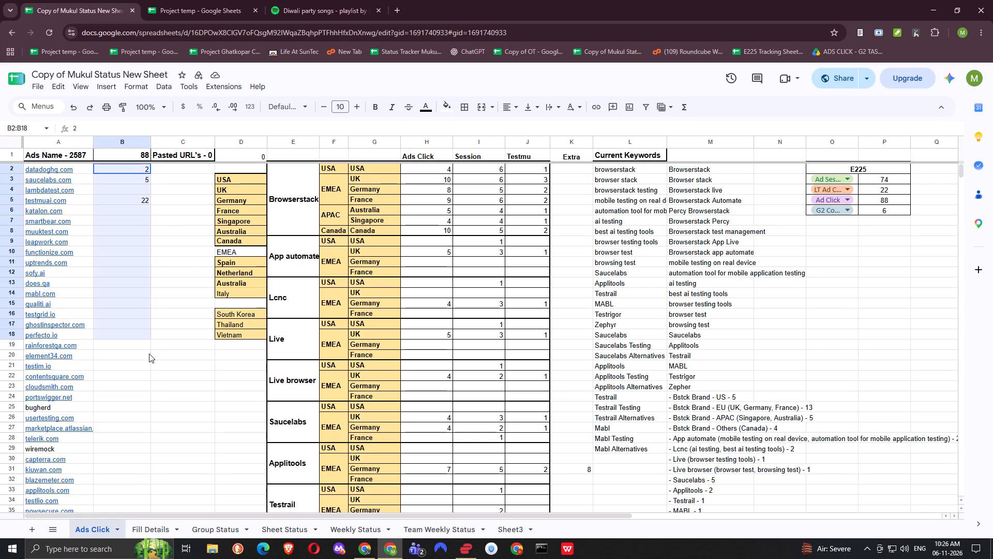
left_click_drag(149, 354, 147, 367)
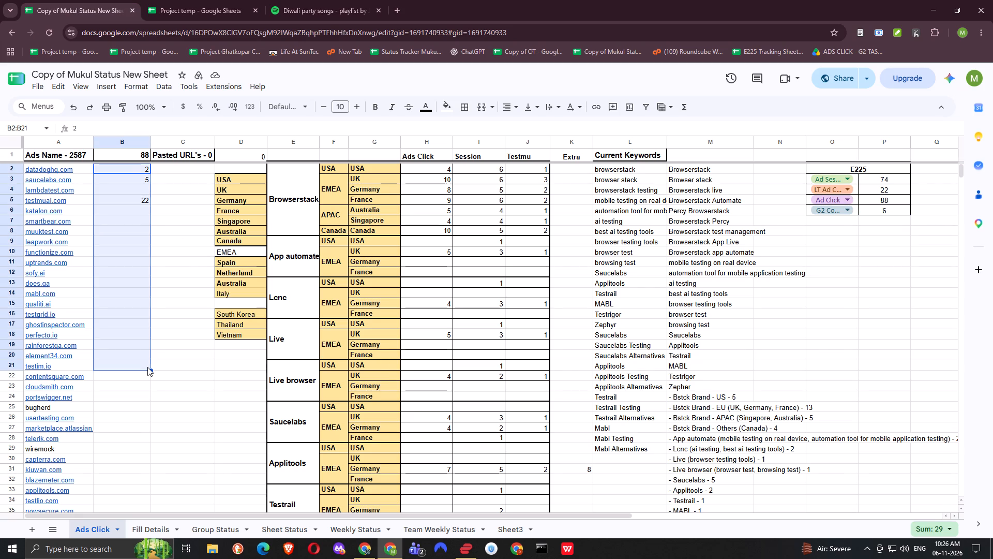
key("ctrl+shift+Down")
key("ctrl+shift+Down")
key("ctrl+shift+Down")
key("ctrl+shift+Down")
key("ctrl+shift+Down")
key("ctrl+shift+Down")
key("ctrl+shift+Down")
key("ctrl+shift+Down")
key("ctrl+shift+Down")
key("ctrl+shift+Down")
key("ctrl+shift+Down")
key("ctrl+shift+Down")
key("ctrl+shift+Down")
key("ctrl+shift+Down")
key("ctrl+shift+Down")
key("ctrl+shift+Down")
key("ctrl+shift+Down")
key("ctrl+shift+Down")
key("ctrl+shift+Down")
key("ctrl+shift+Down")
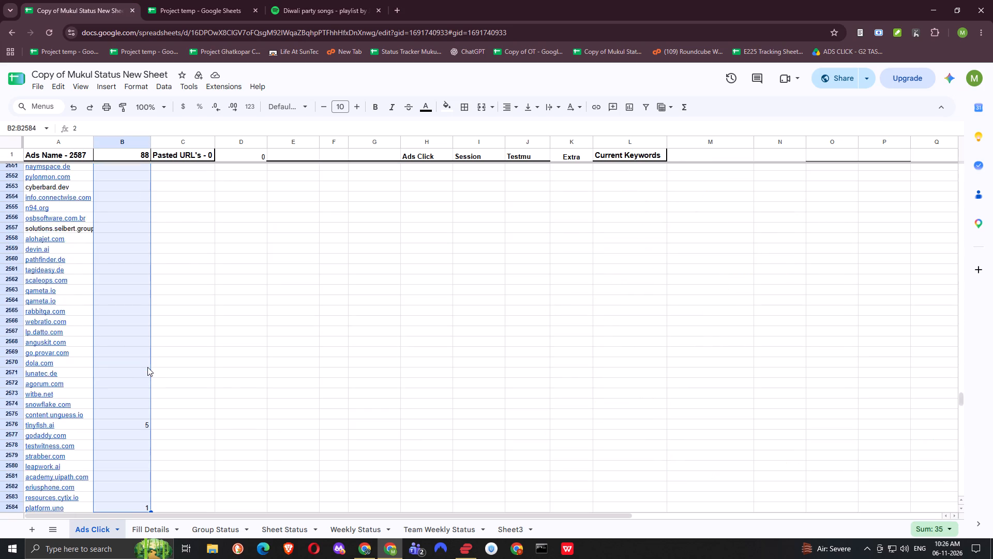
key("ctrl+shift+Down")
key("ctrl+shift+Down")
key("ctrl+shift+Up")
key("ctrl+c")
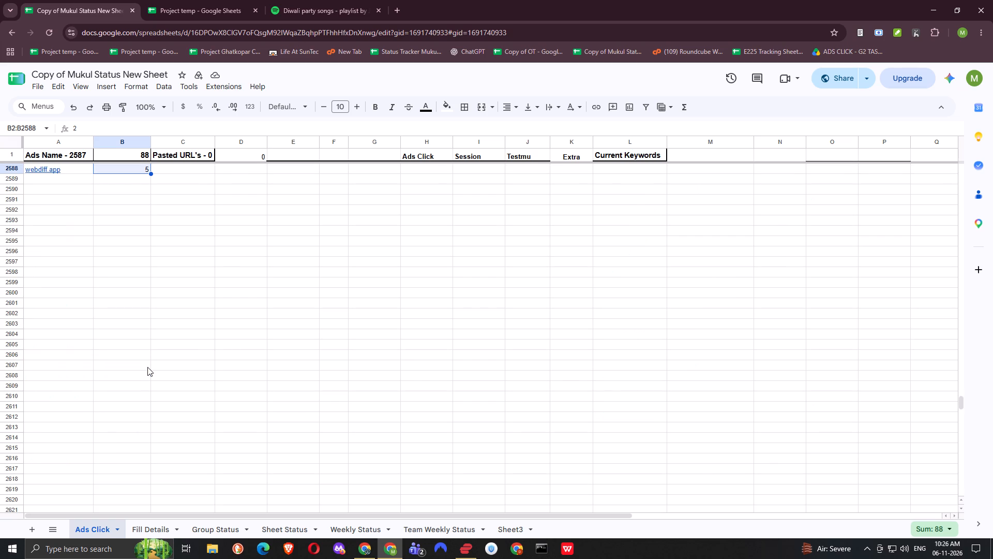
key("ctrl+c")
key("ctrl+c")
Paste the copied counts as values only into the 6-Nov-26 column of Project temp's Ads Clicked Tracker, starting at row 3.
key("ctrl+Tab")
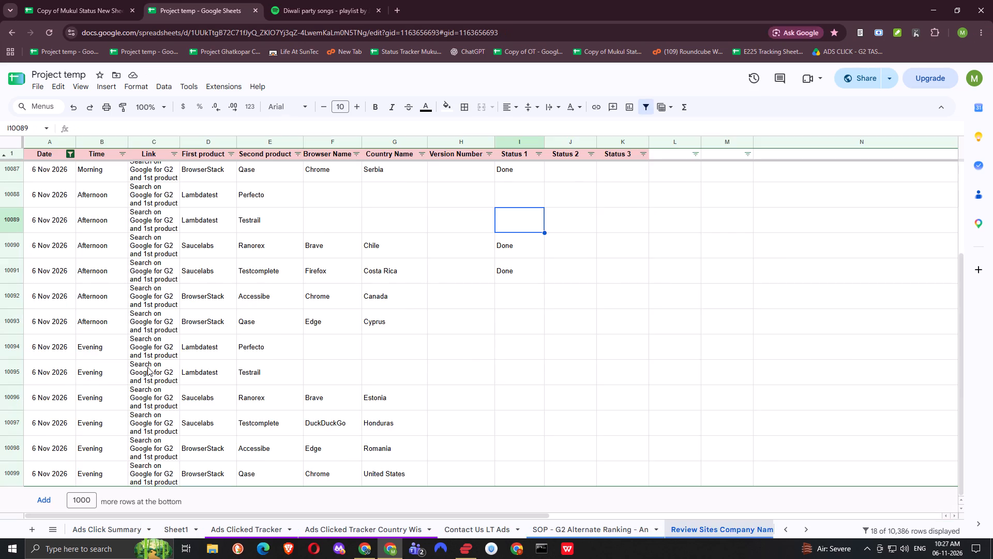
key("ctrl+Tab")
key("ctrl+Tab")
key("ctrl+Tab")
key("alt+Up")
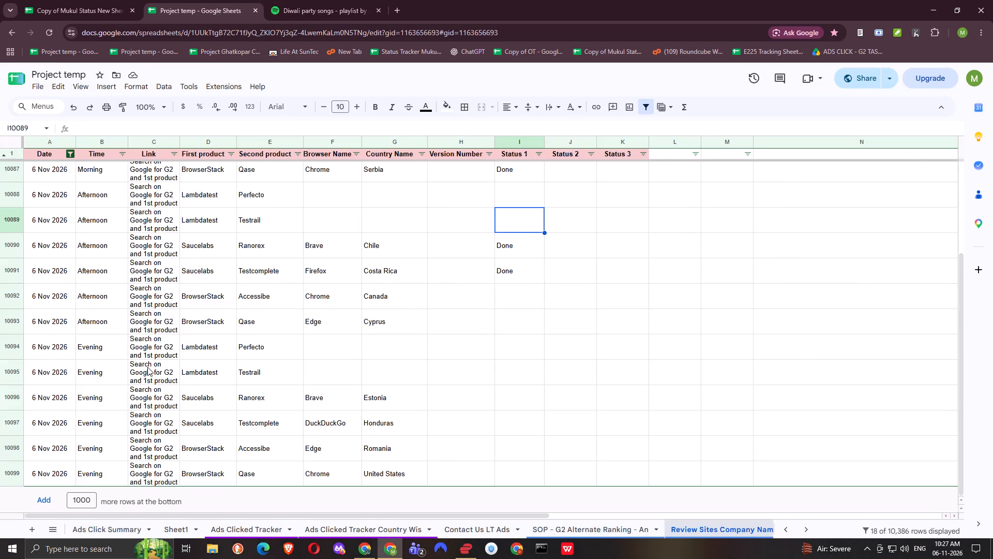
key("alt+Up")
key("alt+Up")
key("alt+Up")
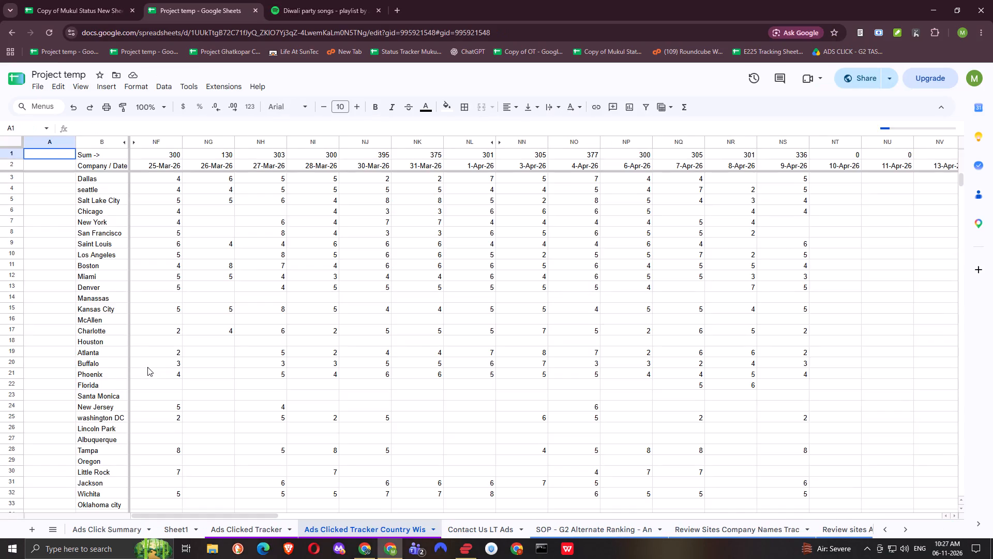
key("Right")
key("Right")
key("Right")
key("Right")
key("Right")
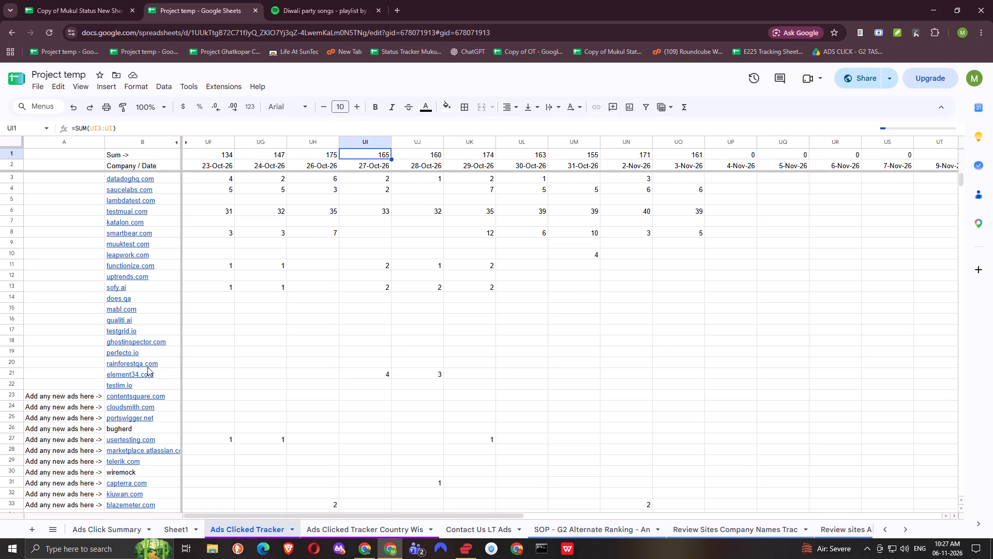
key("Right")
key("Right")
key("Right")
key("Right")
key("Right")
key("Right")
key("Right")
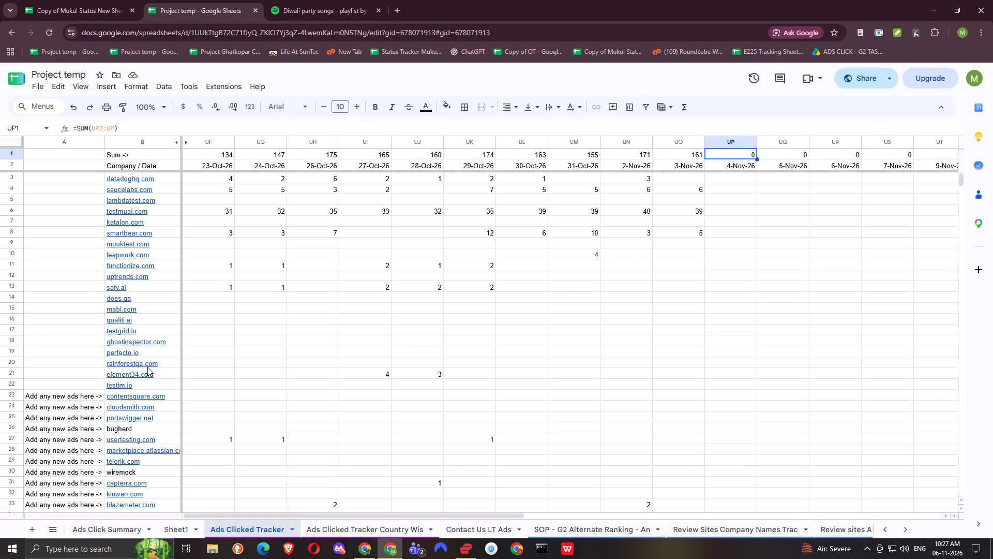
key("Right")
key("Down")
key("Down")
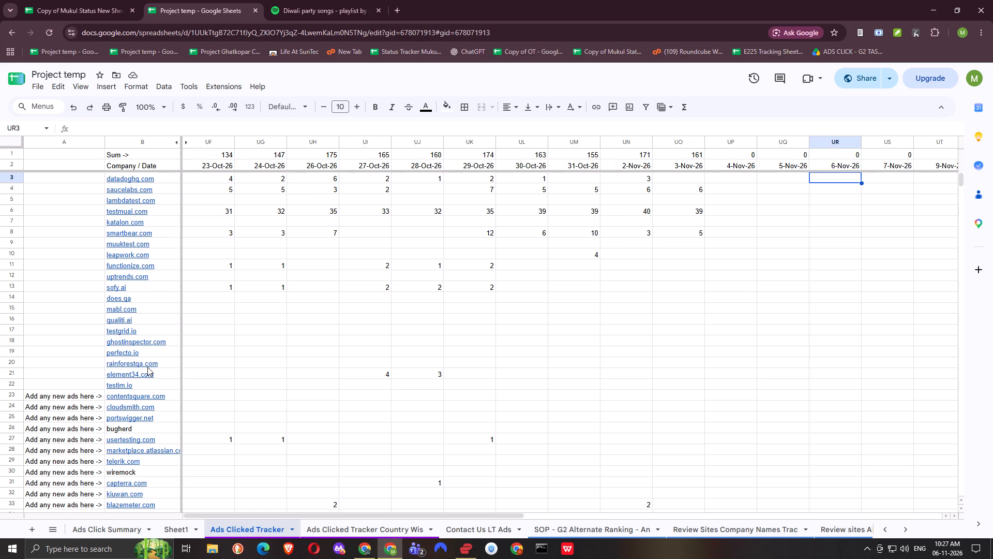
key("ctrl+shift+v")
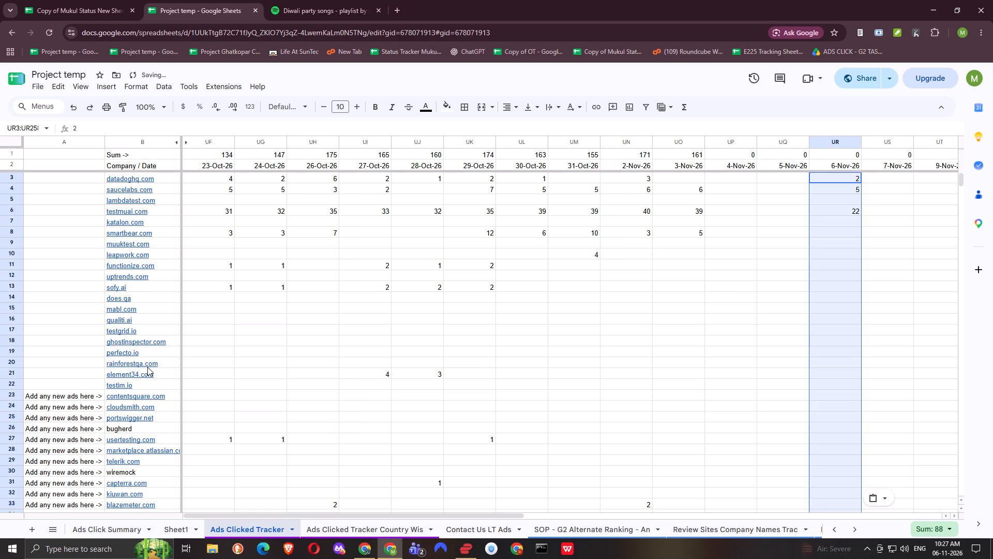
Undo the earlier revisions to the Ads Click, Session, Testmu and E225 counts in Copy of Mukul Status New Sheet.
key("ctrl+Tab")
key("ctrl+Tab")
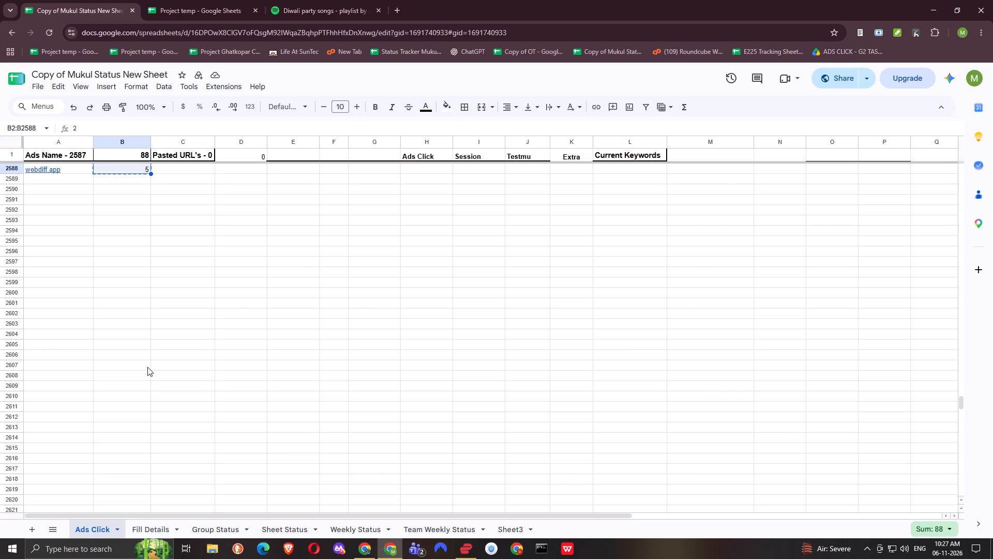
key("ctrl+z")
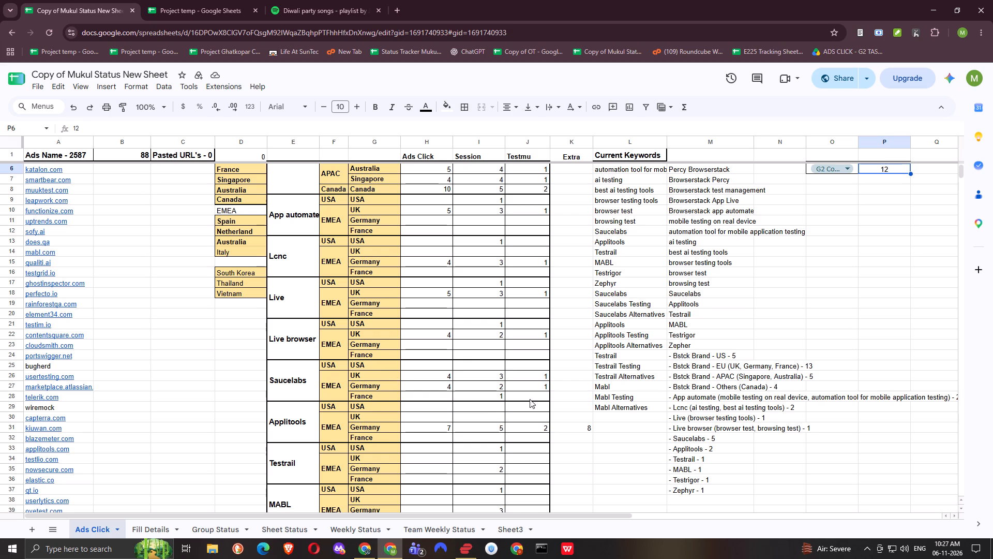
scroll(621, 368, "down", 9, "shift")
scroll(597, 363, "up", 6)
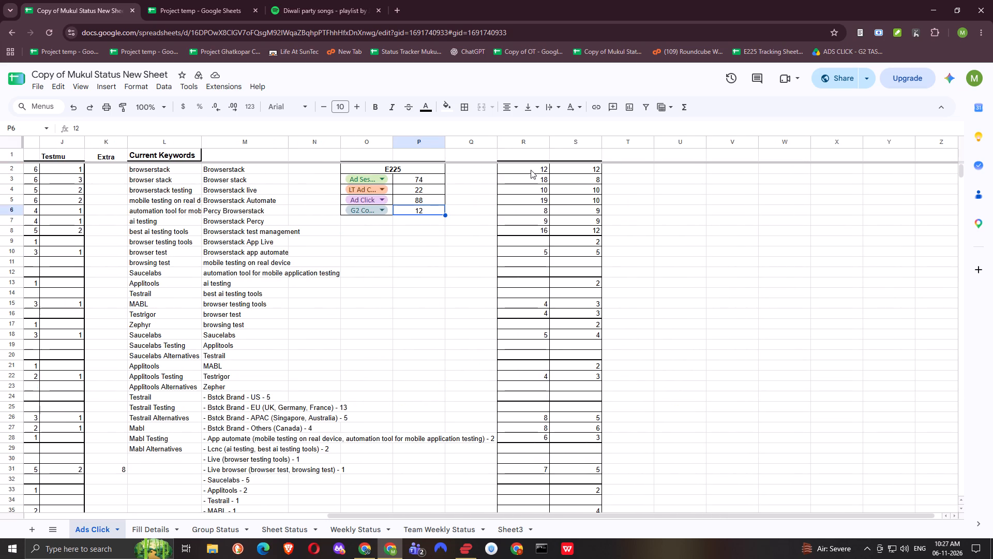
scroll(110, 331, "up", 10, "shift")
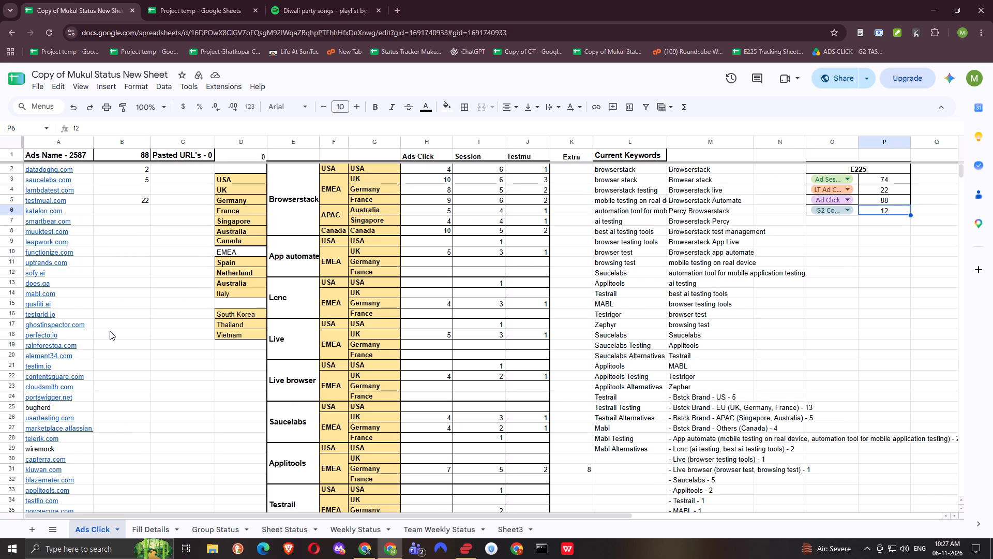
key("ctrl+z")
key("ctrl+z")
key("ctrl+z")
key("ctrl+z")
key("ctrl+z")
key("ctrl+z")
key("ctrl+z")
key("ctrl+z")
key("ctrl+z")
key("ctrl+z")
key("ctrl+z")
key("ctrl+z")
key("ctrl+z")
key("ctrl+z")
key("ctrl+z")
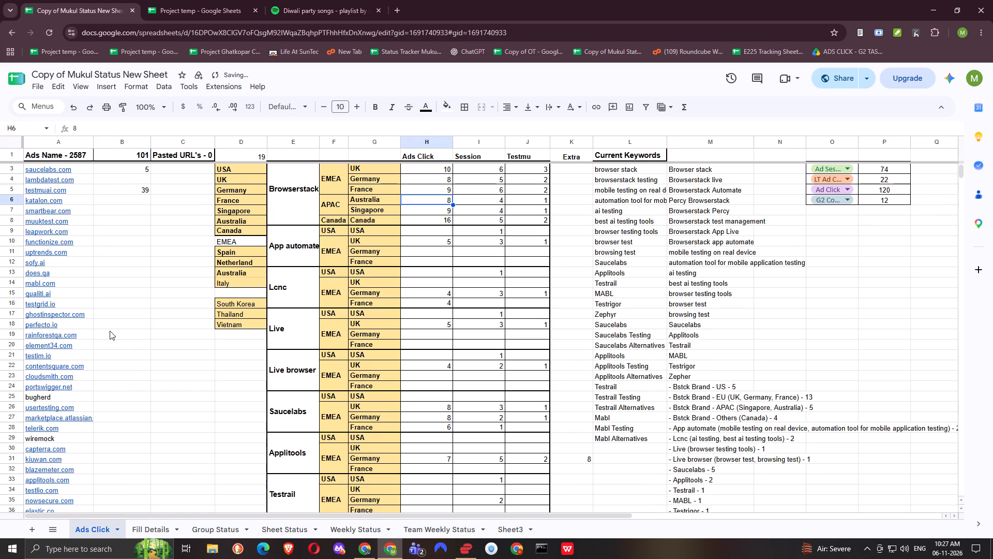
key("ctrl+z")
key("ctrl+z")
key("ctrl+z")
key("ctrl+z")
key("ctrl+z")
key("ctrl+z")
key("ctrl+z")
key("ctrl+z")
key("ctrl+z")
key("ctrl+z")
key("ctrl+z")
key("ctrl+z")
key("ctrl+z")
key("ctrl+z")
key("ctrl+z")
key("ctrl+z")
key("ctrl+z")
key("ctrl+z")
key("ctrl+z")
key("ctrl+z")
key("ctrl+z")
key("ctrl+z")
key("ctrl+z")
key("ctrl+z")
key("ctrl+z")
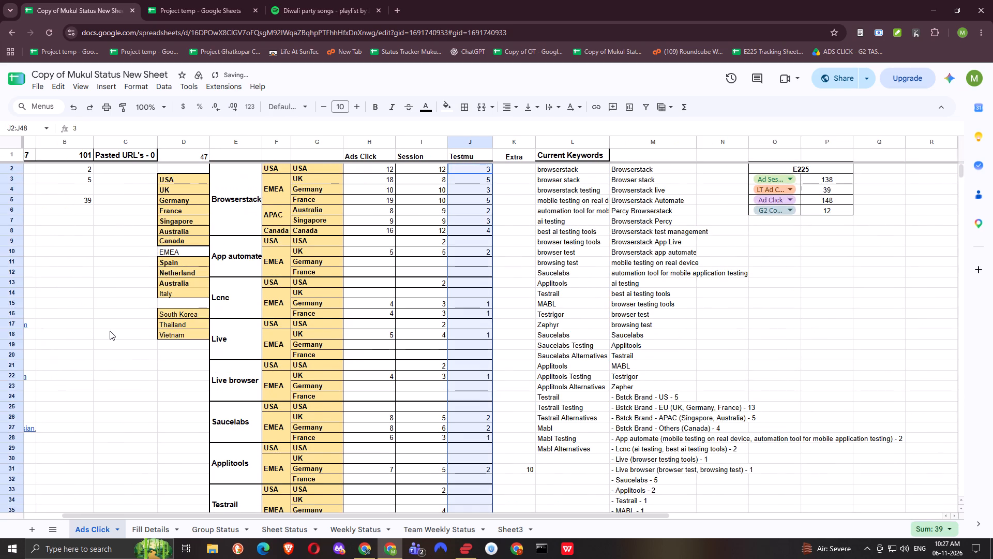
scroll(73, 399, "up", 6, "shift")
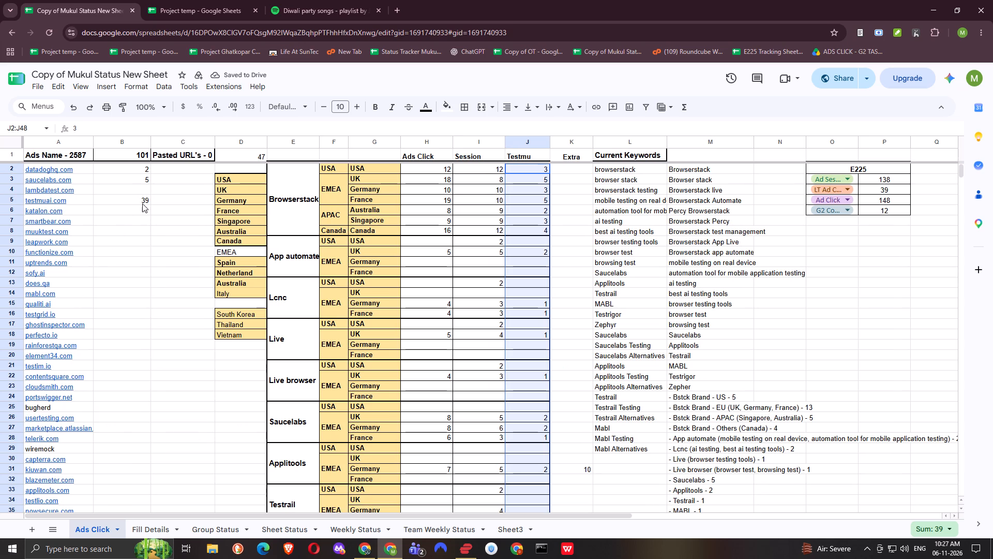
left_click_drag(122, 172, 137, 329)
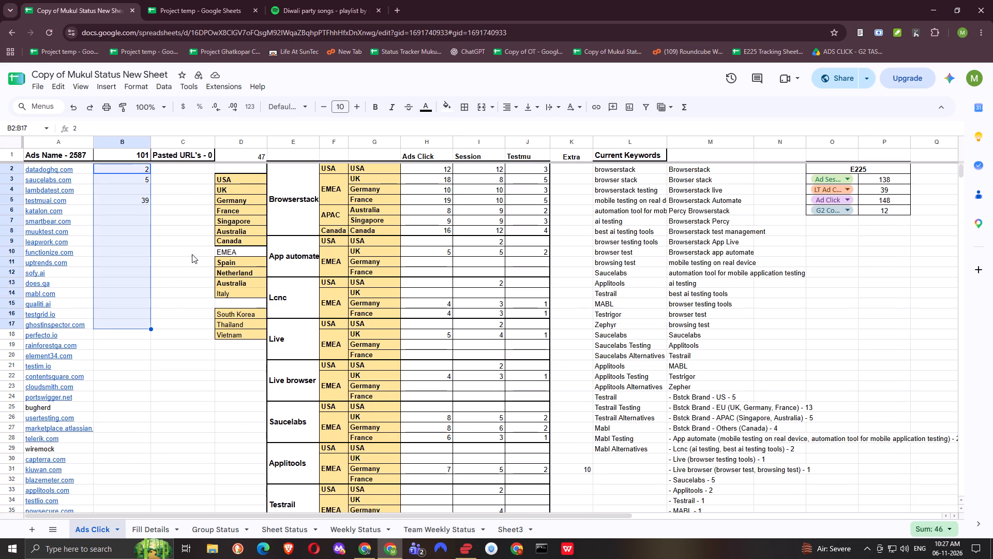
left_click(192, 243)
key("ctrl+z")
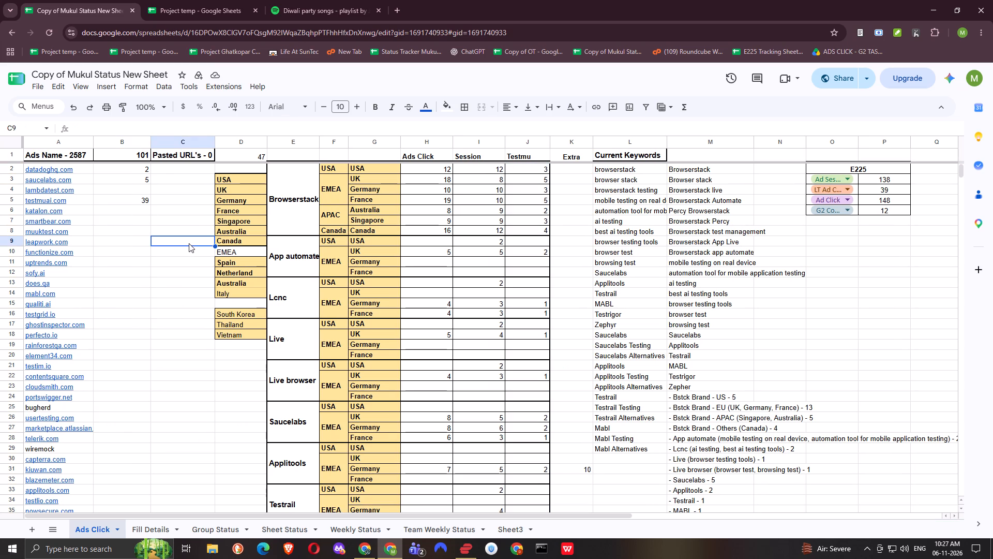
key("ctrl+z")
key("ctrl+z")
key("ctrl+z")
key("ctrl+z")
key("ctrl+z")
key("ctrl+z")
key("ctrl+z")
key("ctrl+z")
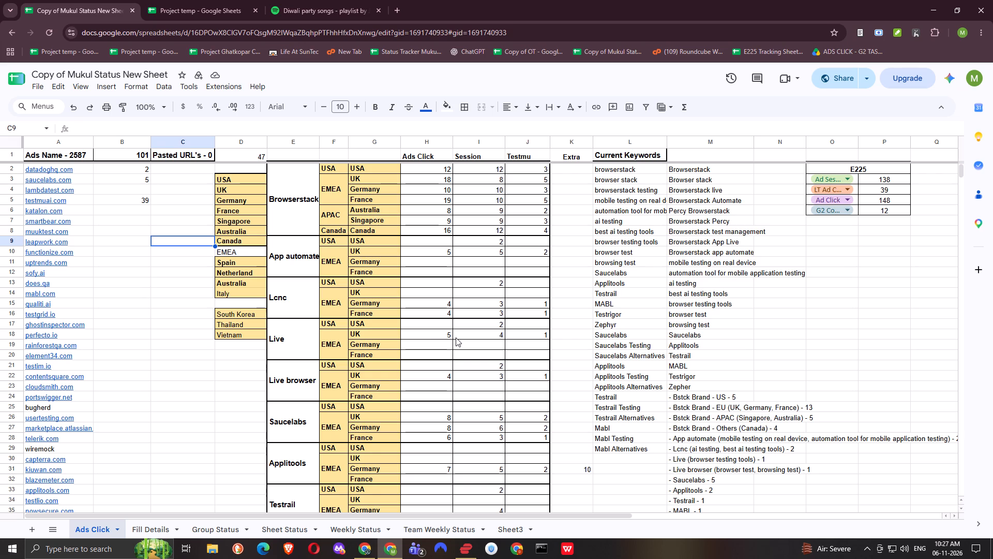
Copy the URLs in H52:H85 of Project temp's Sheet1 into the status sheet's Pasted URL's column, starting at C2.
left_click(197, 0)
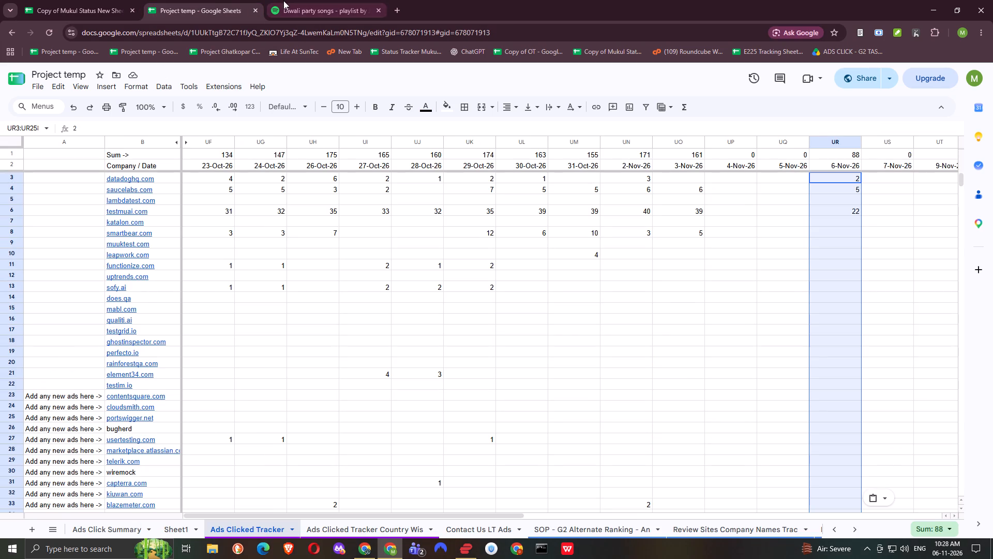
left_click(174, 533)
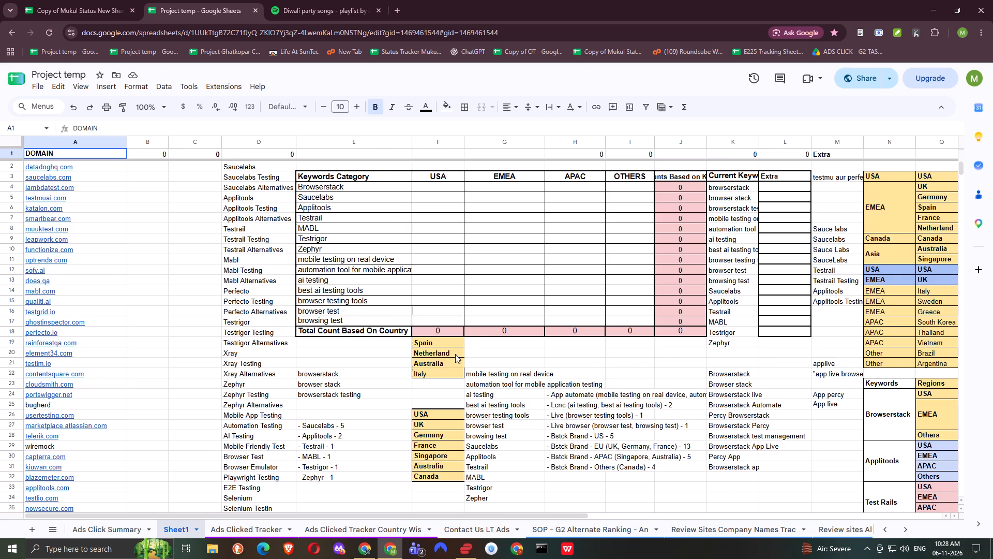
scroll(470, 348, "down", 9)
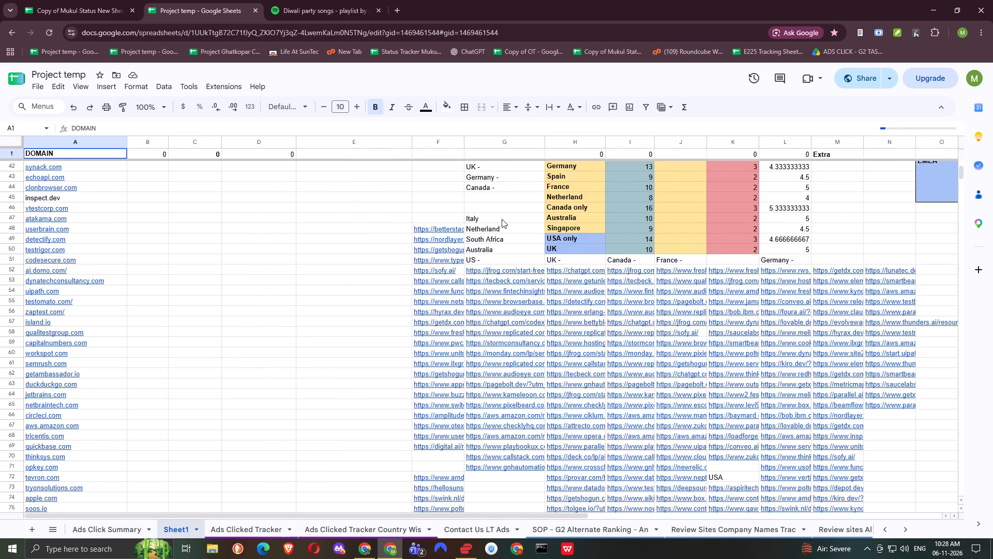
left_click_drag(560, 218, 568, 354)
scroll(572, 380, "down", 4)
key("ctrl+c")
key("ctrl+c")
key("ctrl+c")
left_click(65, 0)
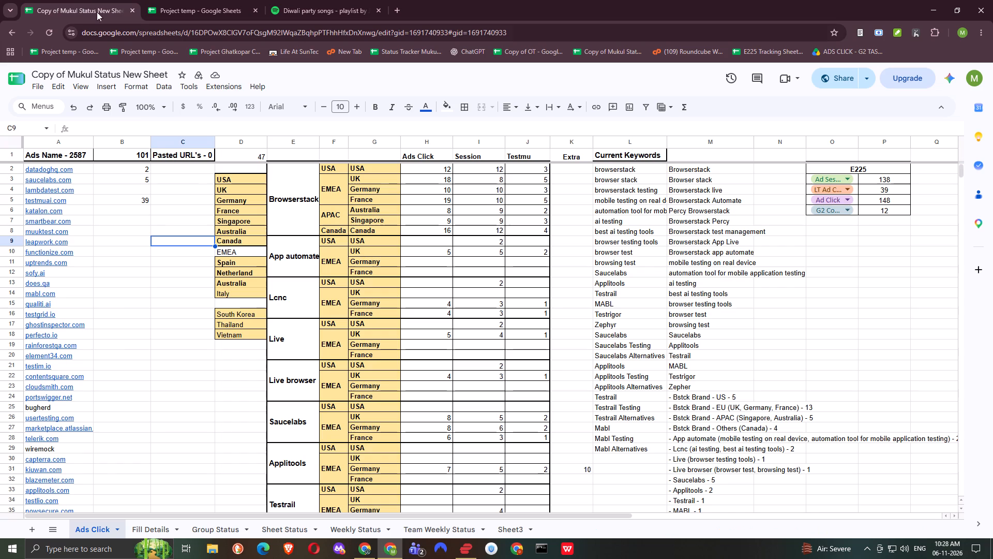
scroll(201, 203, "up", 3)
left_click(181, 169)
key("ctrl+v")
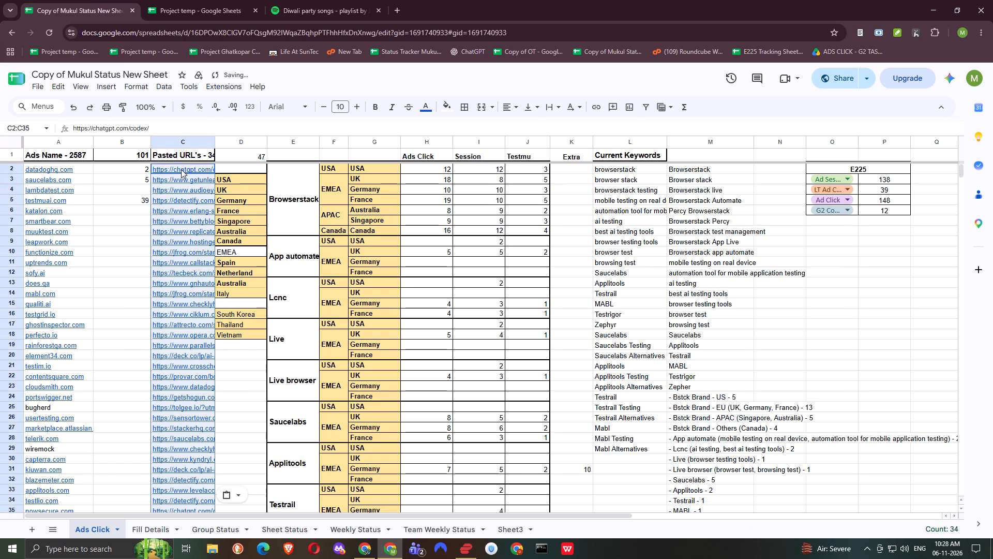
scroll(528, 16, "up", 1)
Try fitting the Pasted URL's column to its contents, undo that, and widen the column slightly instead.
double_click(213, 140)
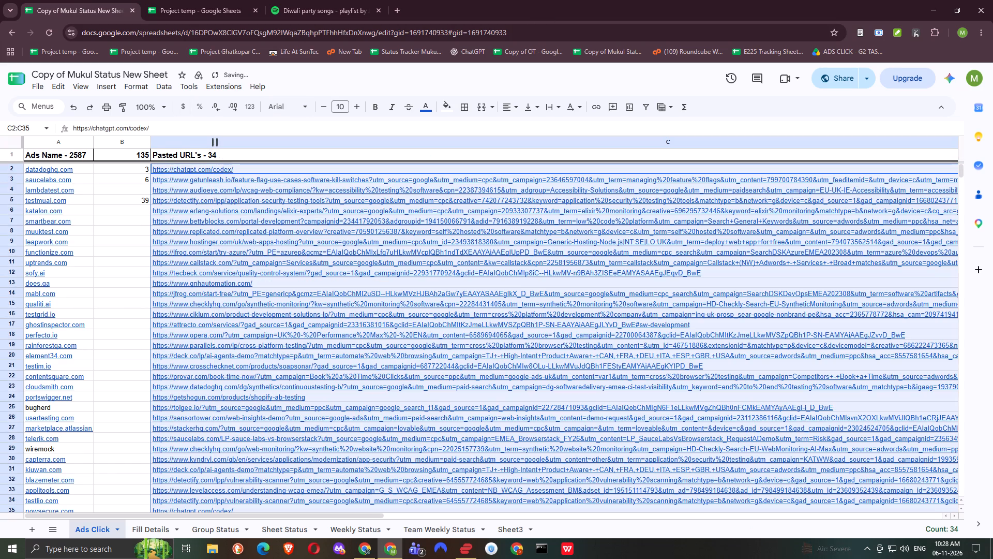
key("ctrl+z")
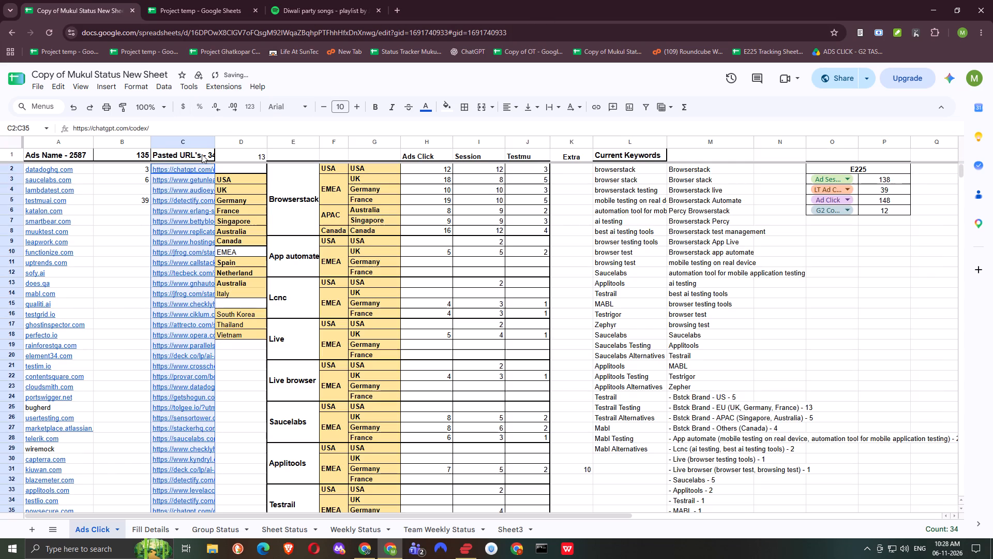
left_click_drag(214, 143, 222, 142)
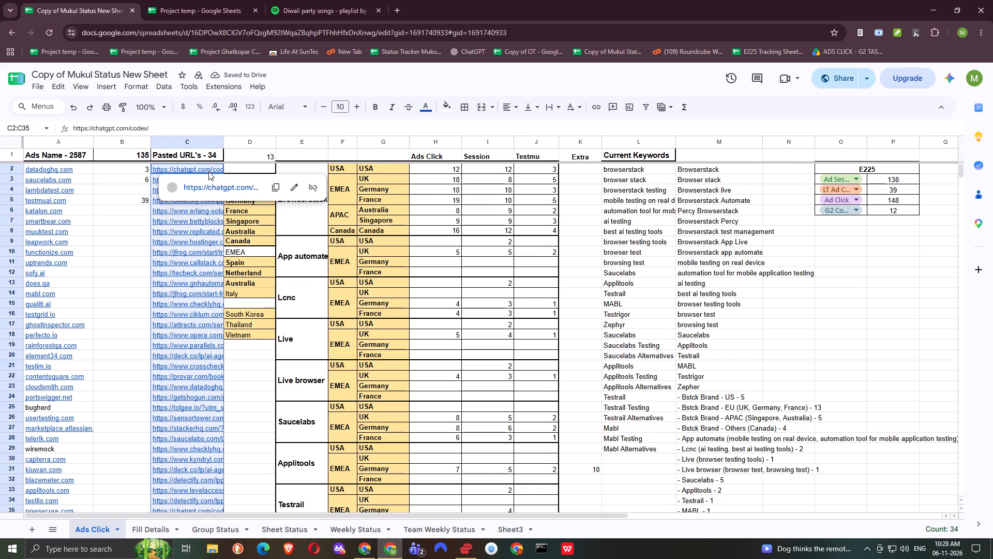
Clear the pasted URLs from C2:C35 of the Ads Click sheet.
key("Delete")
Copy the URLs in N52:N64 of Project temp's Sheet1 into the status sheet's Pasted URL's column, starting at C2.
left_click(161, 0)
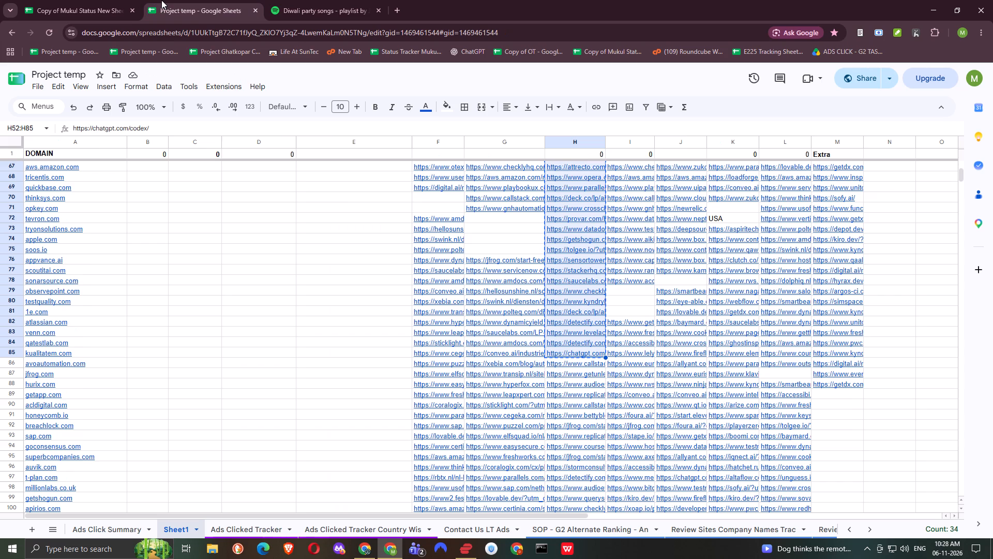
scroll(704, 290, "up", 3)
scroll(819, 307, "up", 3)
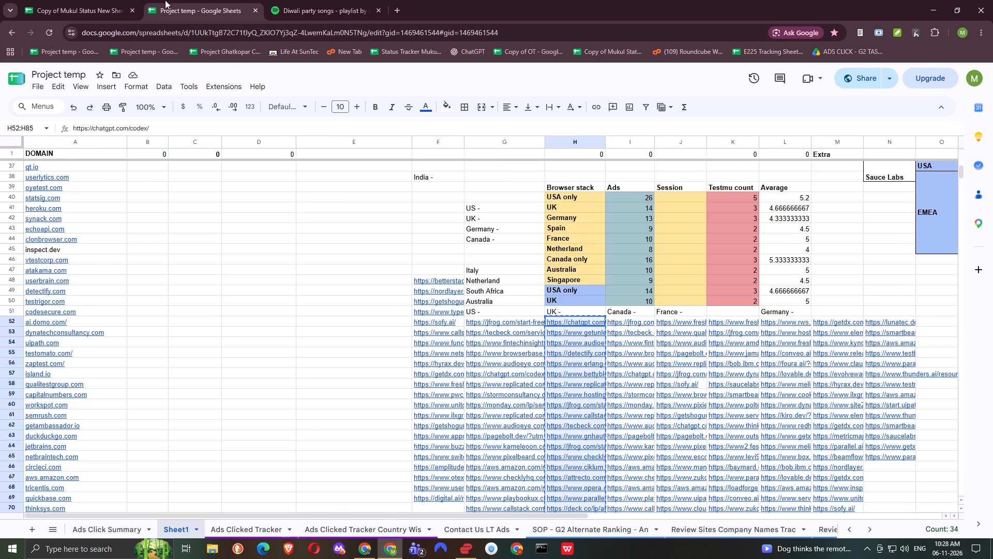
left_click(65, 0)
left_click(195, 1)
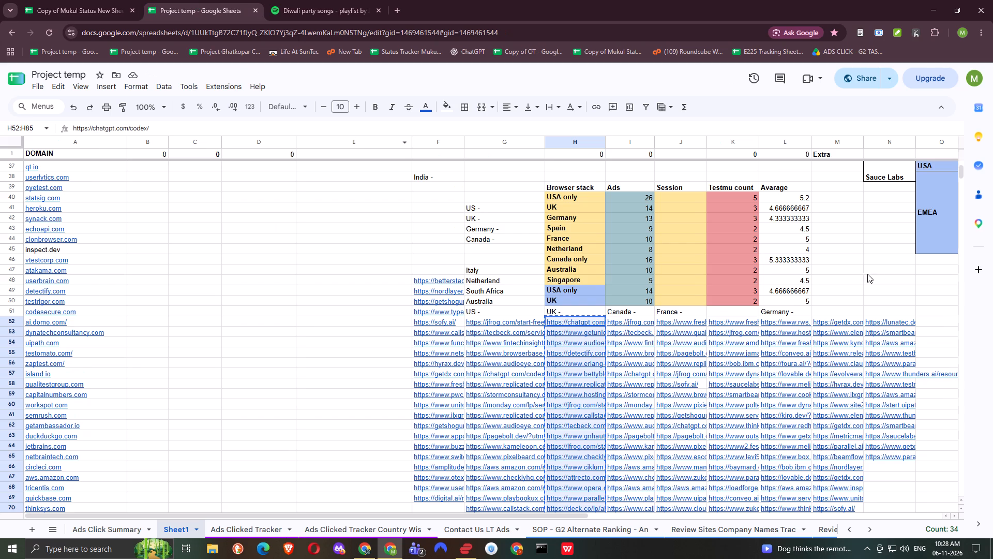
left_click_drag(887, 326, 888, 351)
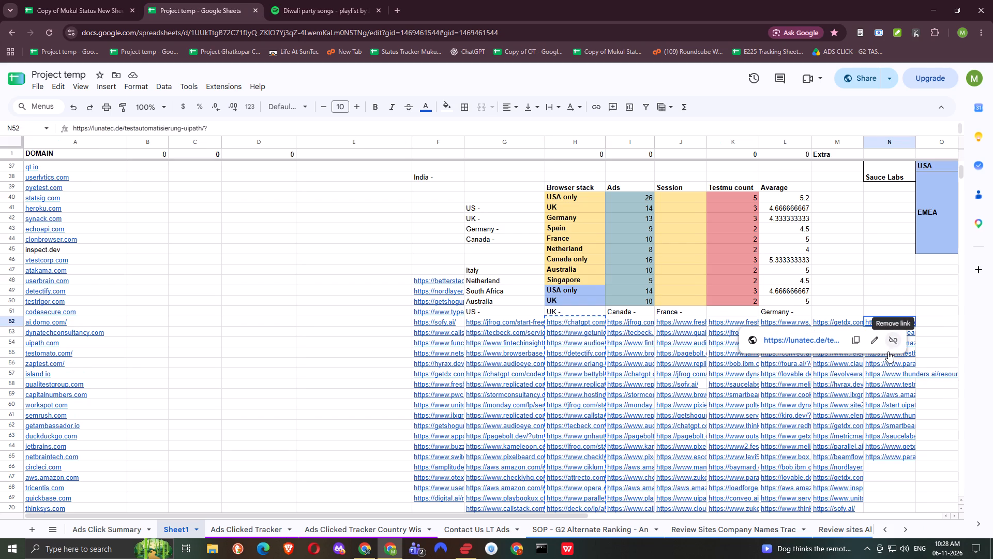
left_click_drag(888, 351, 898, 449)
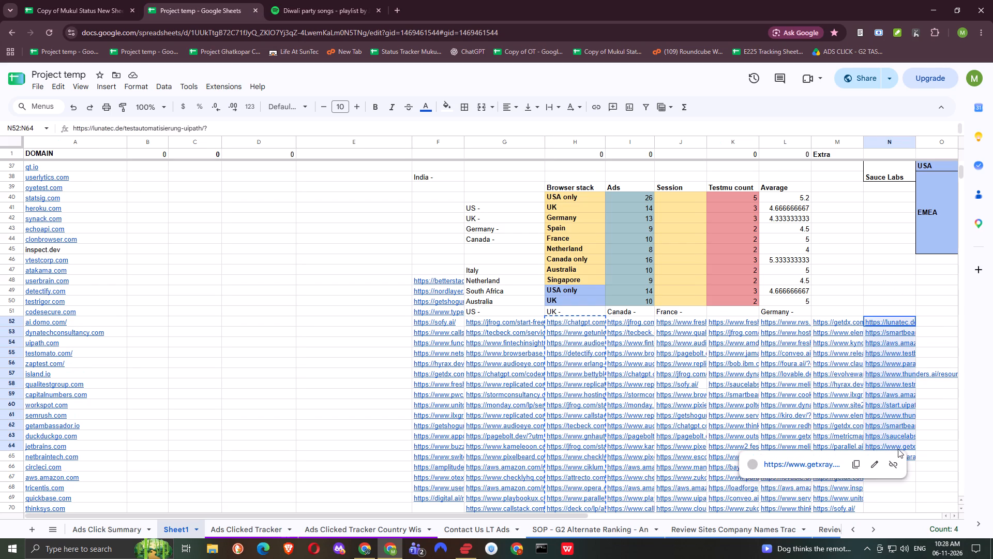
left_click_drag(898, 449, 919, 456)
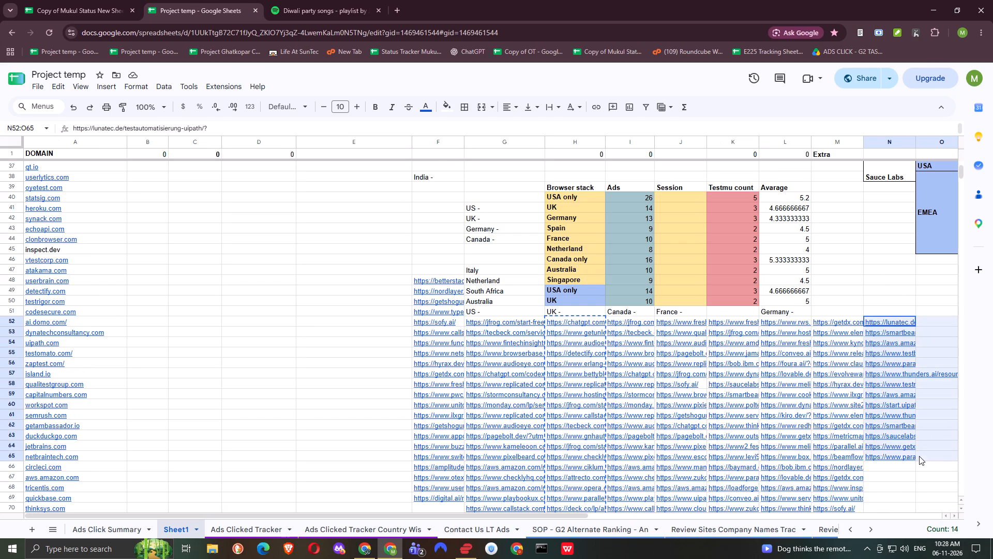
left_click_drag(919, 456, 907, 446)
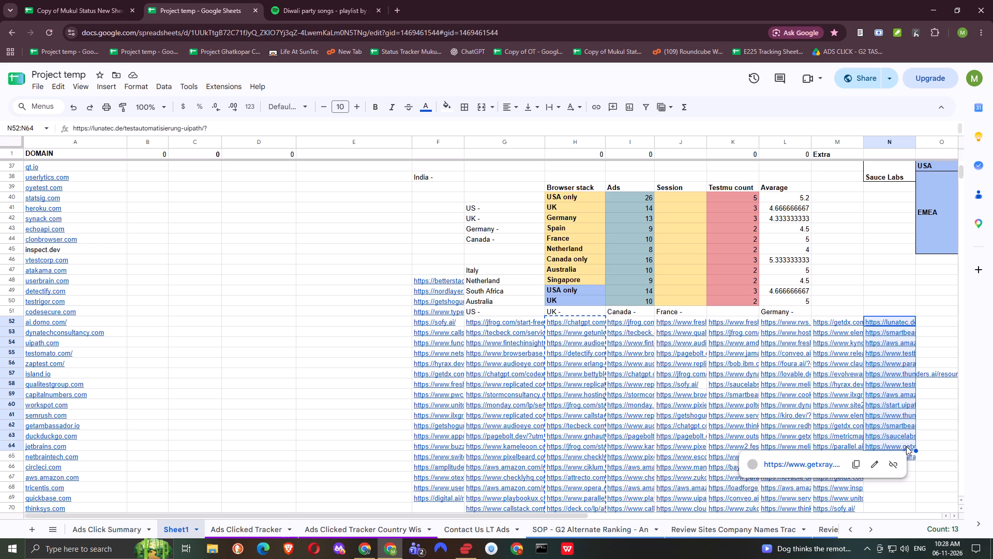
key("ctrl+c")
key("ctrl+c")
key("ctrl+c")
left_click(88, 0)
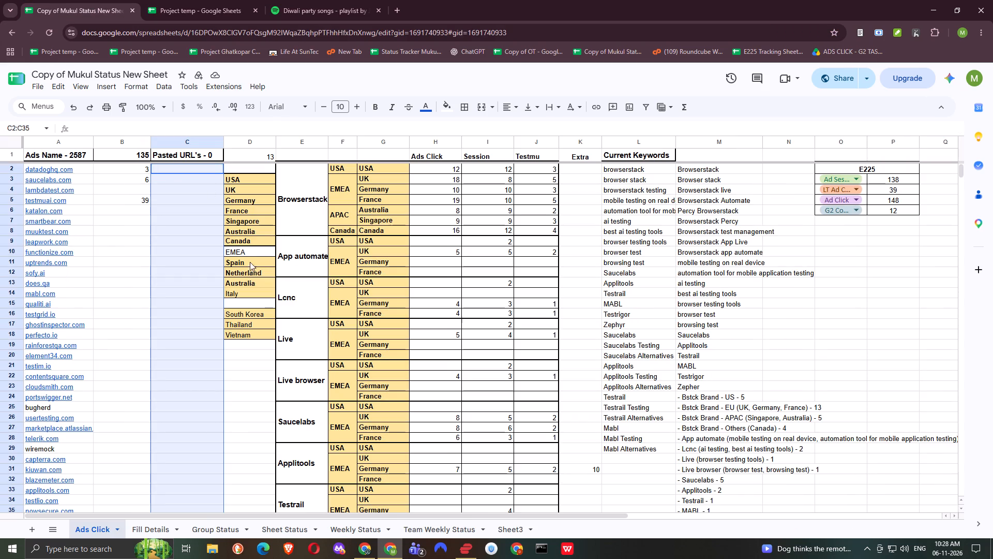
left_click(181, 173)
key("ctrl+v")
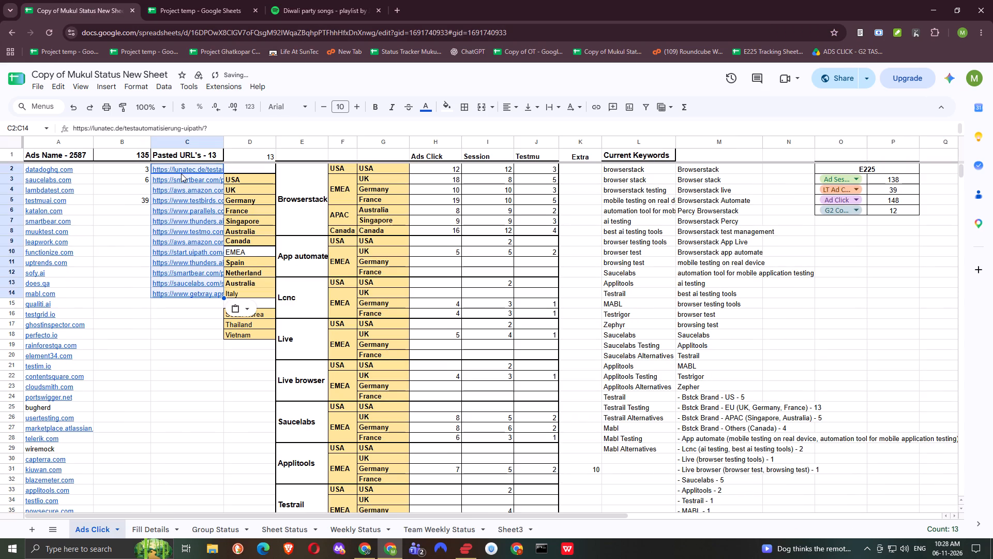
Clear the pasted URLs from C2:C14 of the Ads Click sheet.
key("Delete")
Copy the counts in B2:B2588 of the Ads Click sheet as values into the 5-Nov-26 column of Project temp's Ads Clicked Tracker.
key("Left")
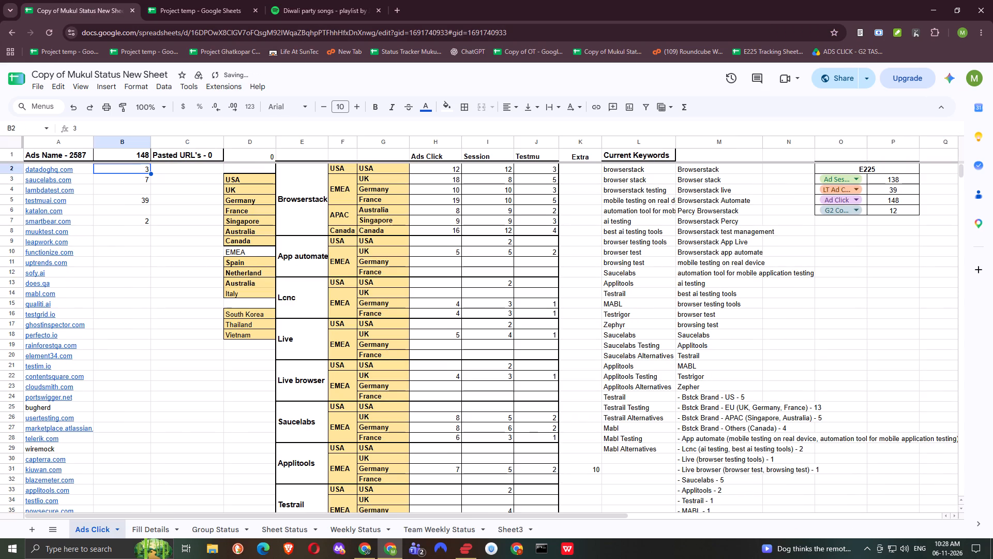
key("ctrl+shift+Down")
key("ctrl+shift+Down")
key("ctrl+shift+Down")
key("ctrl+shift+Down")
key("ctrl+shift+Down")
key("ctrl+shift+Down")
key("ctrl+shift+Down")
key("ctrl+shift+Down")
key("ctrl+shift+Down")
key("ctrl+shift+Down")
key("ctrl+shift+Down")
key("ctrl+shift+Down")
key("ctrl+shift+Down")
key("ctrl+shift+Down")
key("ctrl+shift+Down")
key("ctrl+shift+Down")
key("ctrl+shift+Down")
key("ctrl+shift+Down")
key("ctrl+shift+Down")
key("ctrl+shift+Down")
key("ctrl+shift+Down")
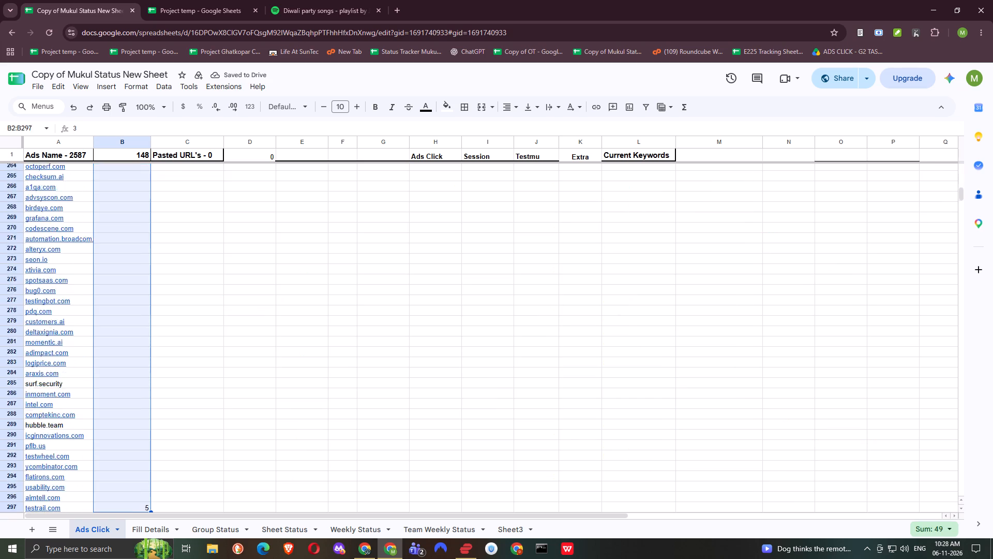
key("ctrl+shift+Up")
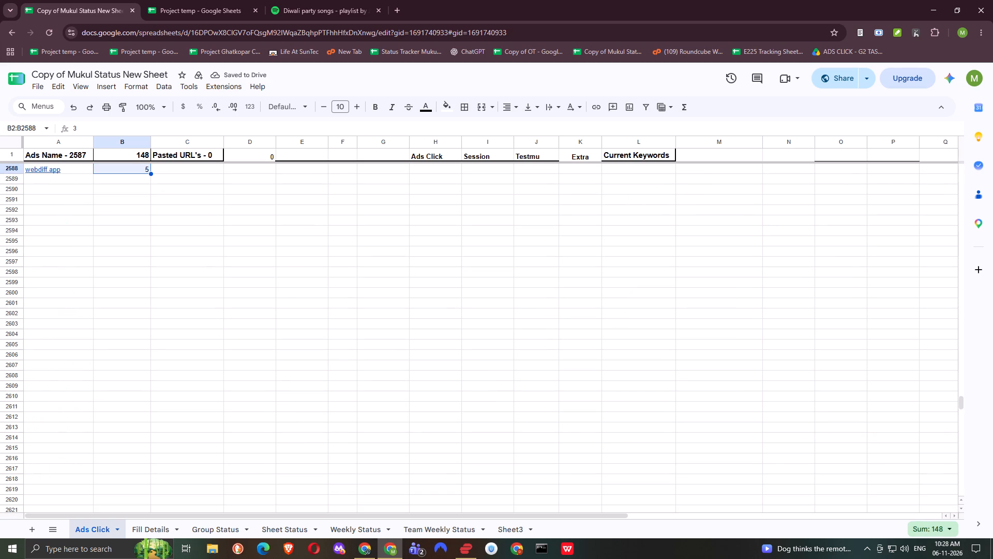
key("ctrl+c")
key("ctrl+c")
key("ctrl+c")
key("ctrl+c")
key("ctrl+c")
key("ctrl+c")
key("ctrl+c")
key("ctrl+c")
key("ctrl+c")
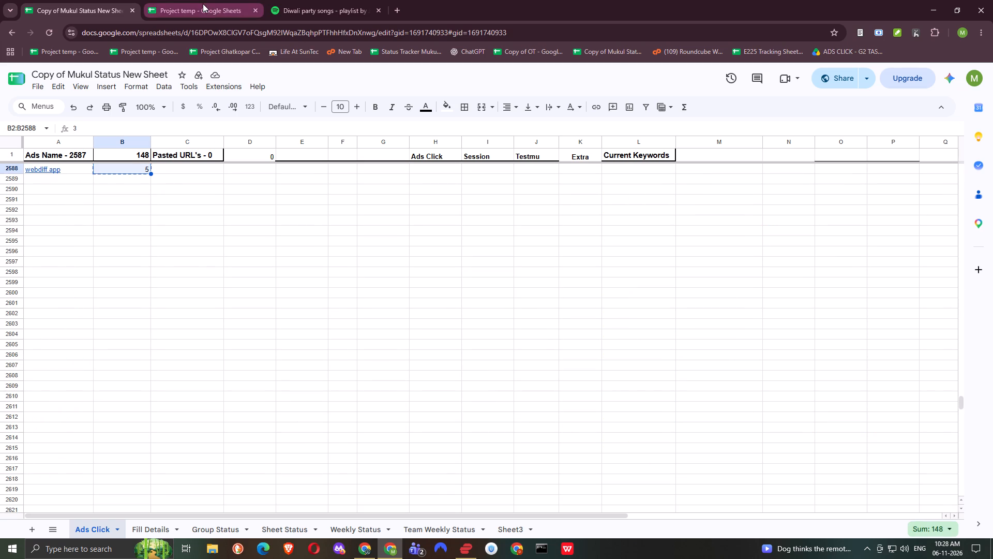
left_click(197, 9)
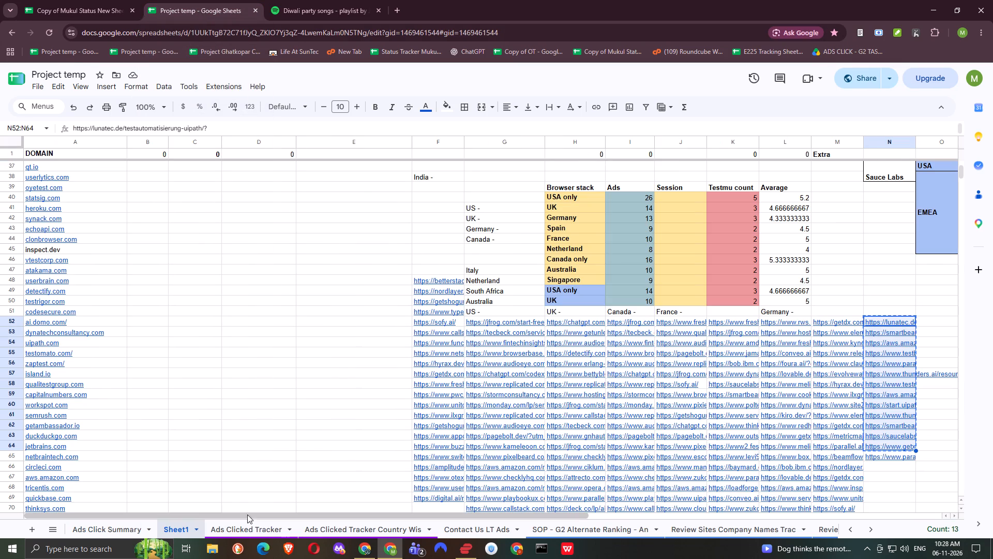
left_click(229, 524)
left_click(770, 178)
scroll(770, 180, "up", 3)
key("ctrl+shift+v")
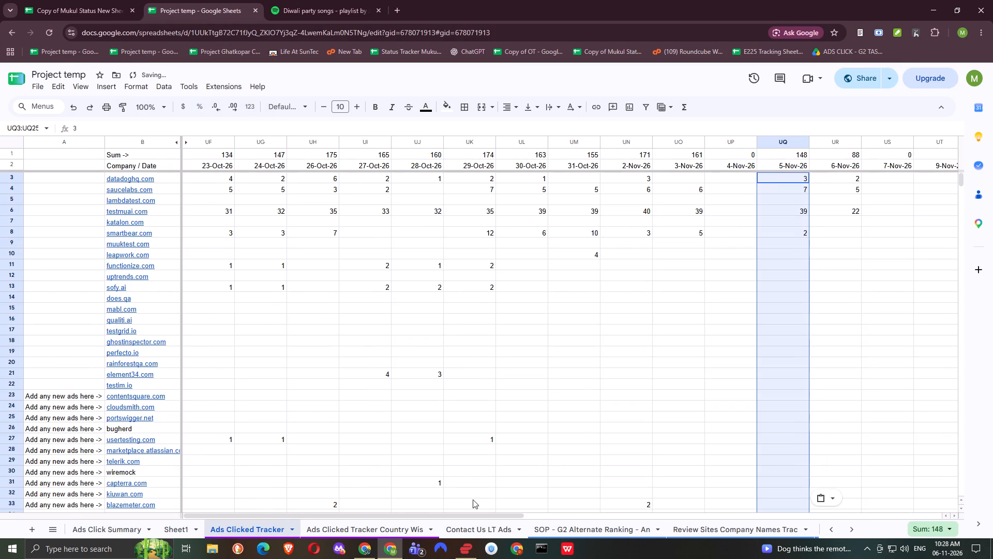
Look through the date columns of the Ads Clicked Tracker Country Wise sheet for its most recent entries.
left_click(368, 525)
scroll(632, 345, "down", 11, "shift")
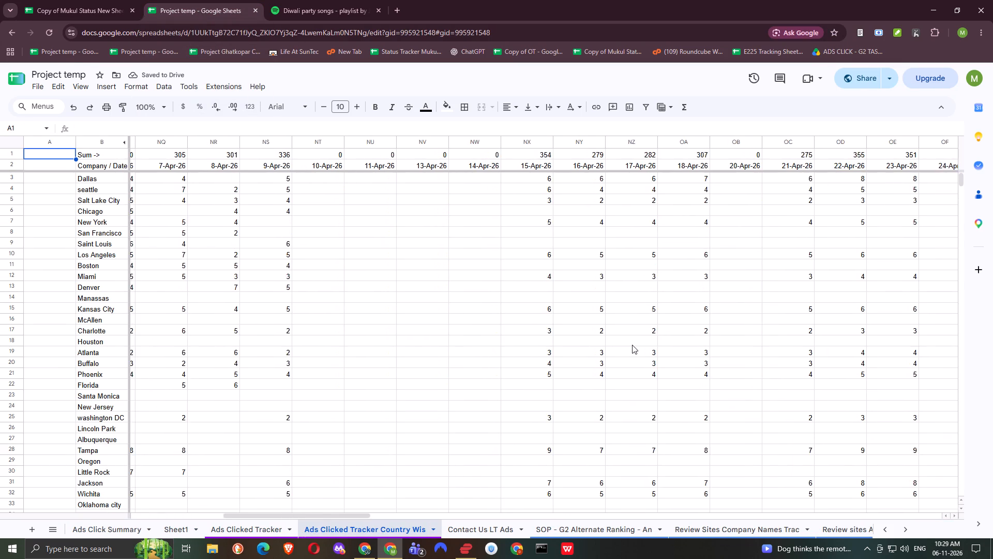
scroll(632, 345, "down", 20, "shift")
scroll(632, 345, "down", 14, "shift")
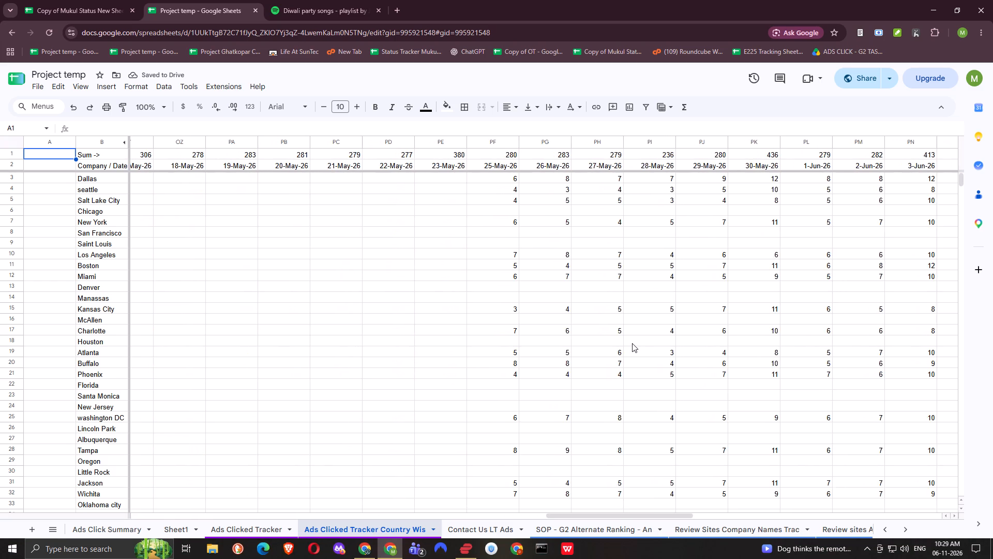
scroll(632, 343, "down", 8, "shift")
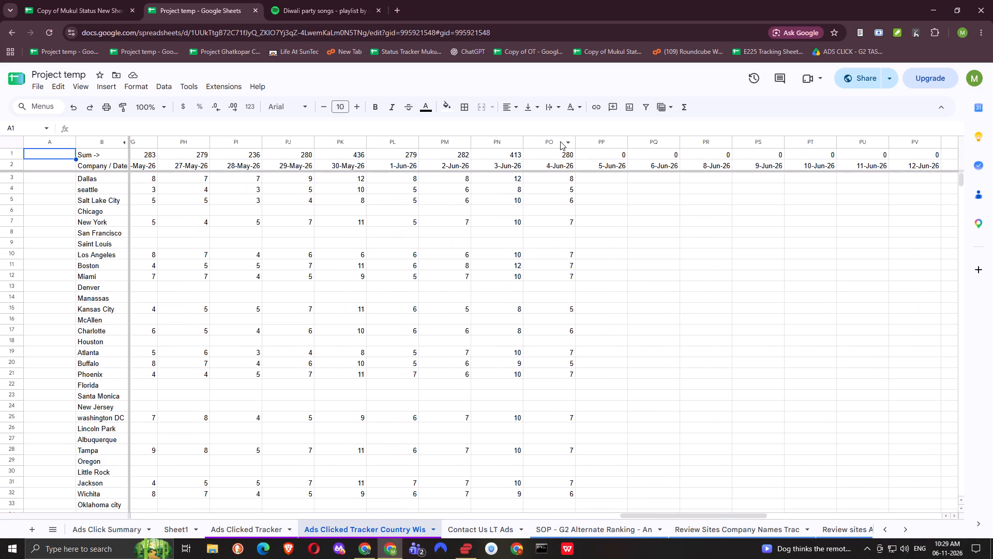
left_click(560, 141)
Hide columns CK through DL, 19 September to 21 October 2026, in the Ads Click Summary sheet.
key("alt+Up")
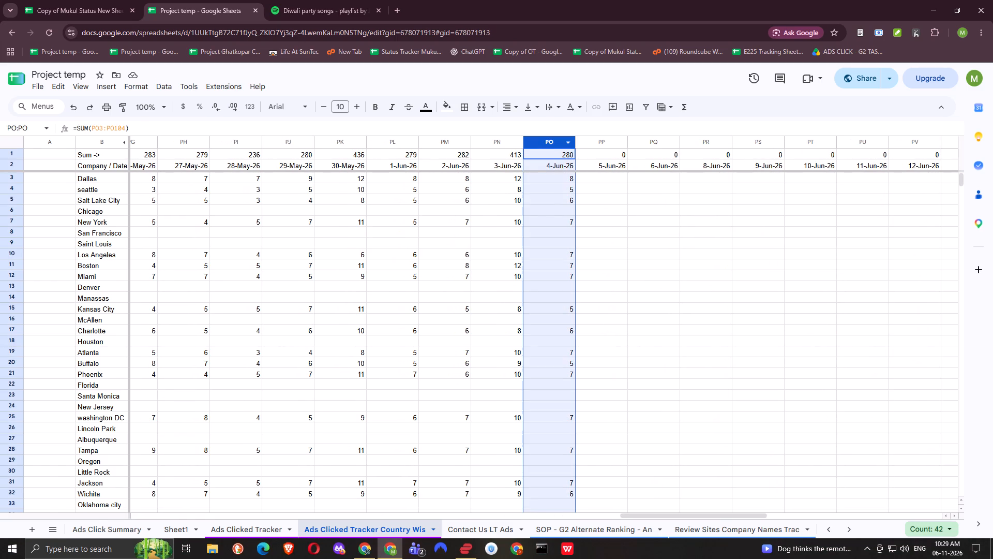
key("alt+Up")
key("alt+Up")
key("Right")
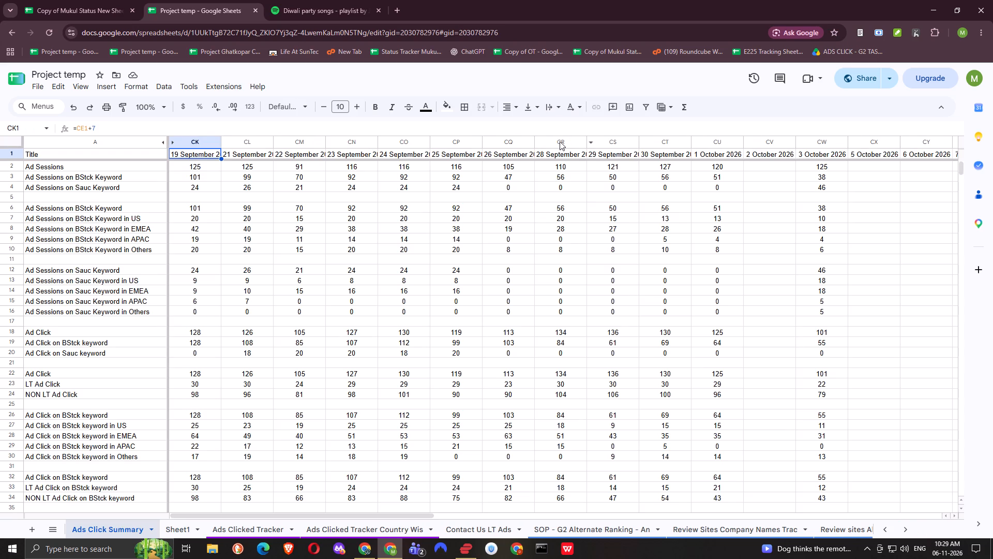
key("shift+space")
key("Left")
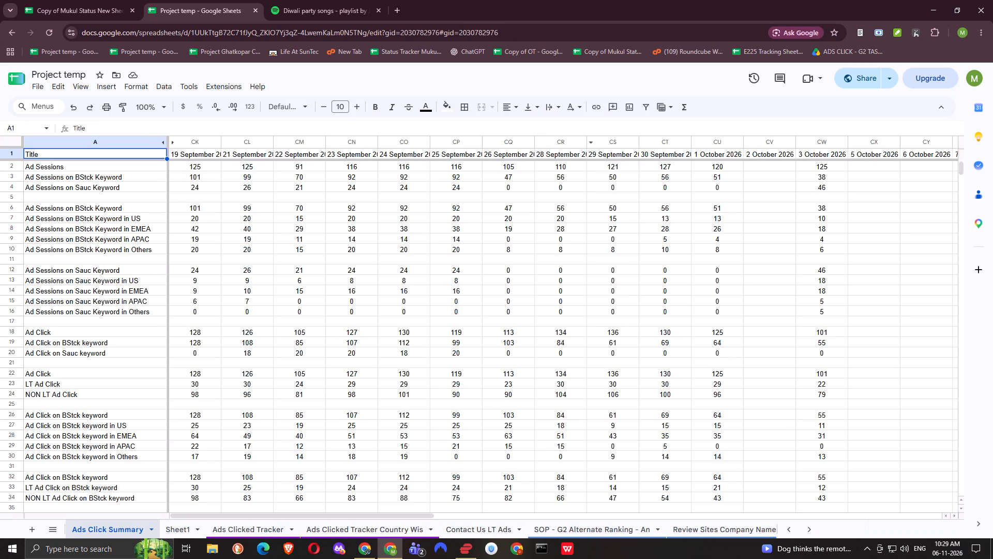
key("Right")
key("ctrl+space")
key("ctrl+space")
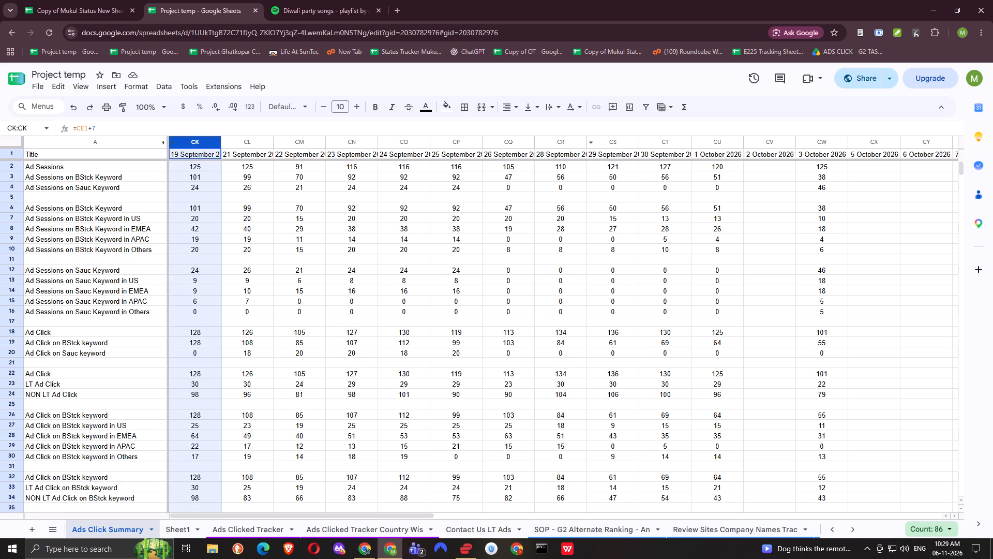
key("ctrl+space")
key("ctrl+space")
key("ctrl+space")
key("ctrl+space")
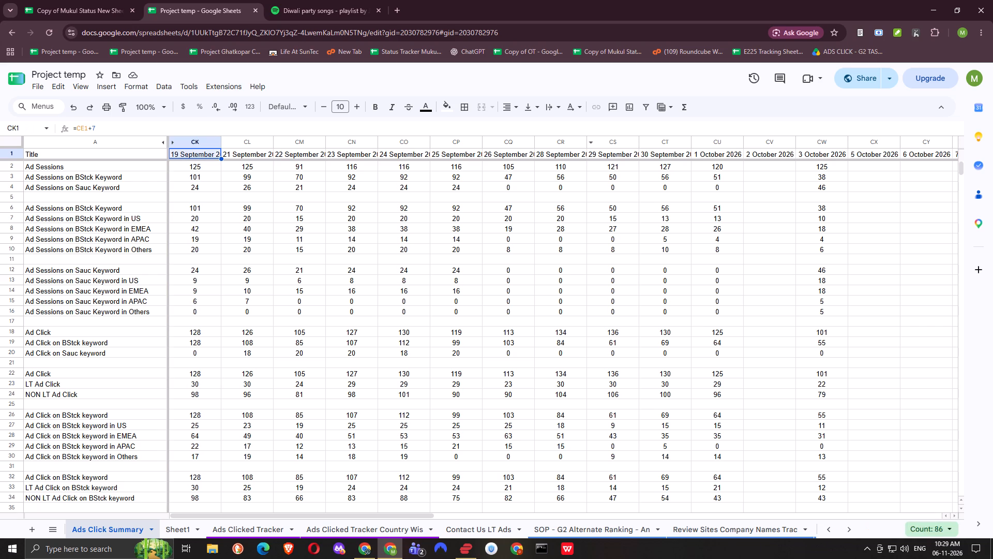
key("ctrl+space")
key("ctrl+space")
key("shift+Right")
key("shift+Right")
key("shift+Right")
key("shift+Right")
key("shift+Right")
key("shift+Right")
key("shift+Right")
key("shift+Right")
key("shift+Right")
key("shift+Right")
key("shift+Right")
key("shift+Right")
key("shift+Right")
key("shift+Right")
key("shift+Right")
key("shift+Right")
key("shift+Right")
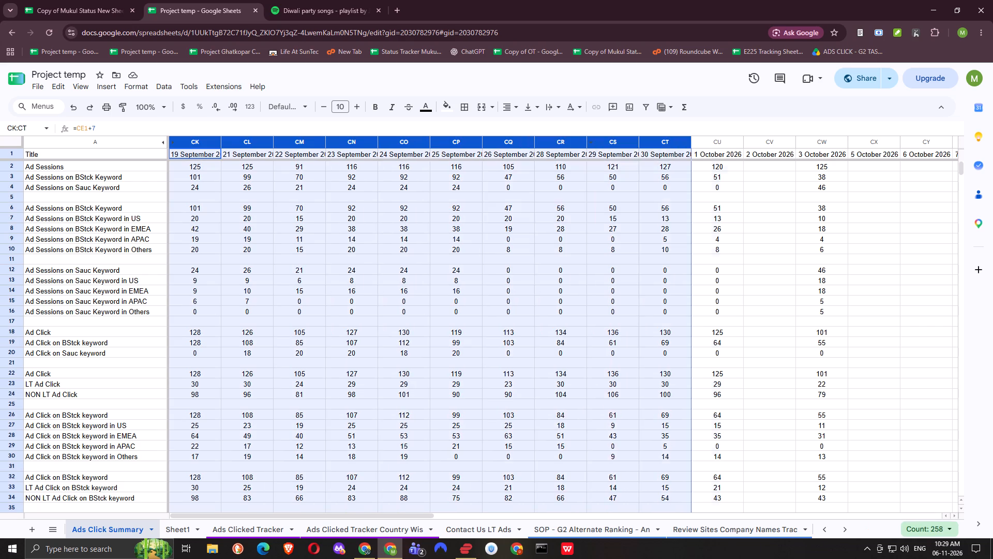
key("shift+Right")
key("shift+Right")
key("shift+Right")
key("shift+Right")
key("shift+Right")
key("shift+Right")
key("shift+Right")
key("shift+Right")
key("shift+Right")
key("shift+Right")
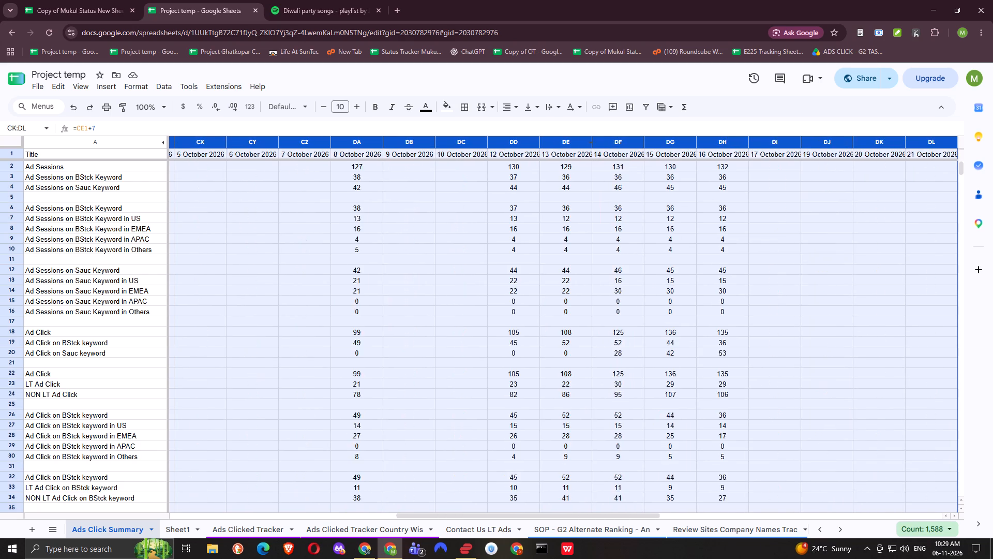
key("shift+Right")
key("shift+Right")
key("shift+Right")
key("shift+Right")
key("shift+Right")
key("shift+Right")
key("shift+Right")
key("shift+Right")
key("shift+Right")
key("shift+Right")
key("shift+Right")
key("shift+Right")
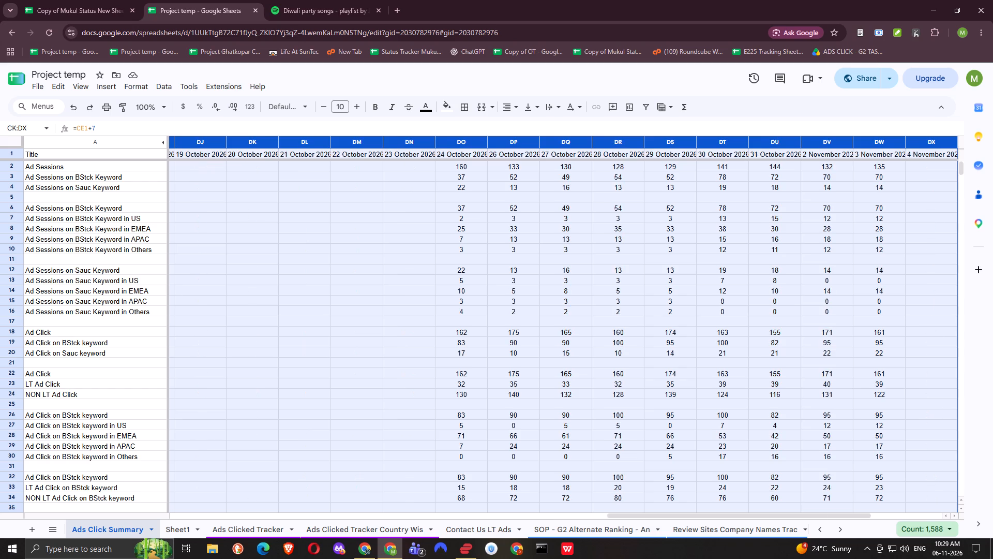
key("shift+Left")
key("shift+Right")
key("shift+Right")
key("shift+Left")
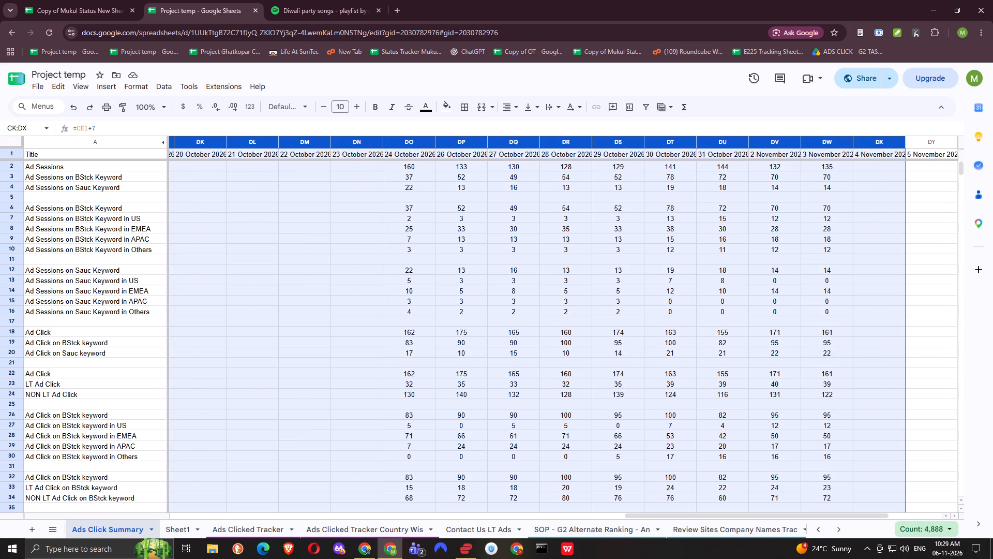
key("shift+Left")
key("shift+Left")
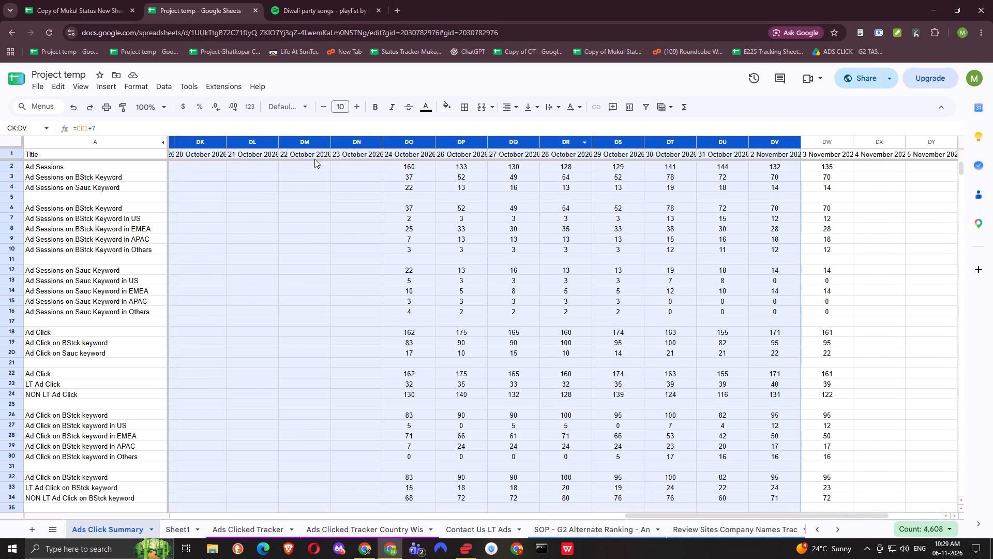
key("shift+Left")
key("shift+Left")
key("shift+Left")
key("shift+Left")
key("shift+Left")
key("shift+Left")
key("shift+Left")
key("shift+Left")
key("shift+Left")
key("shift+Left")
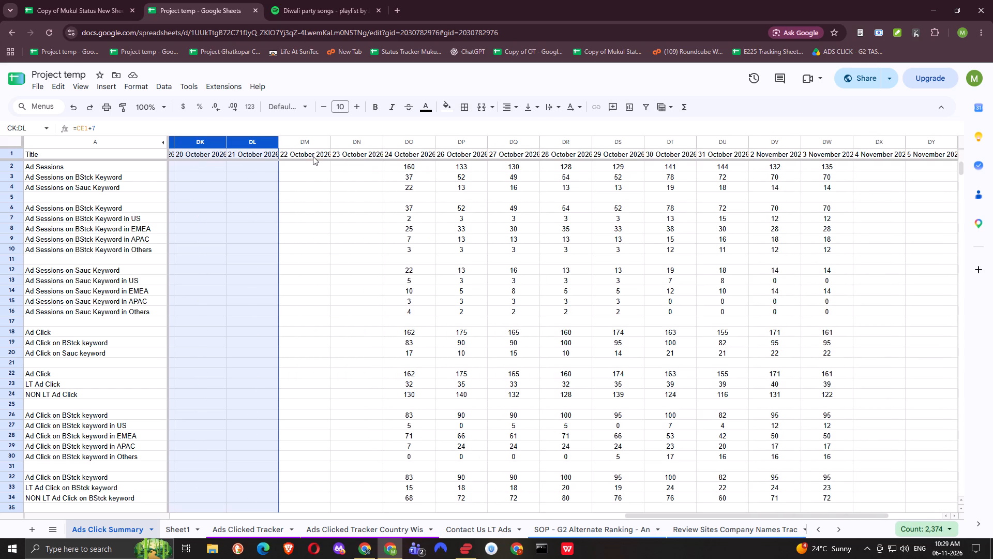
right_click(238, 144)
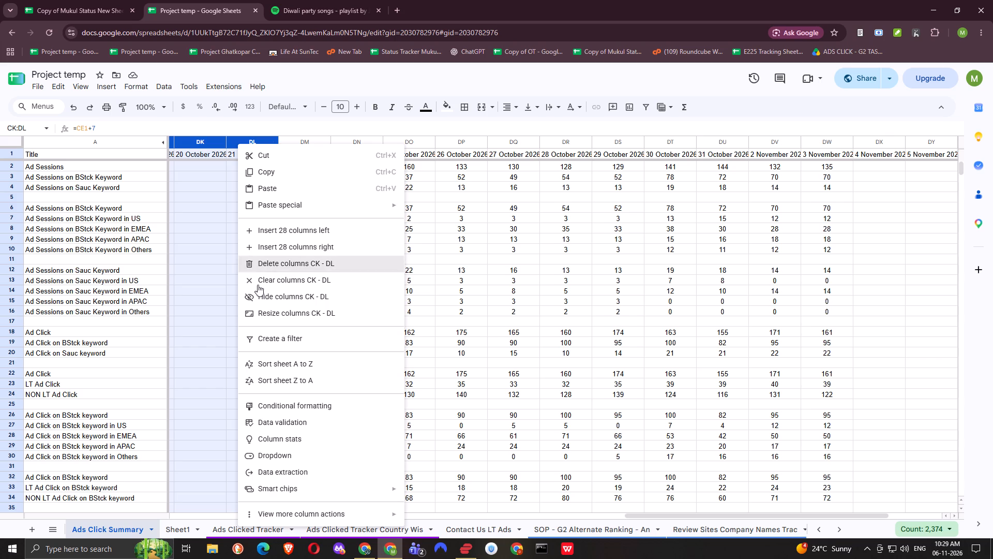
left_click(259, 291)
Select the Ad Sessions cell under 5 November 2026, DY2, in the Ads Click Summary sheet.
scroll(401, 279, "down", 7, "shift")
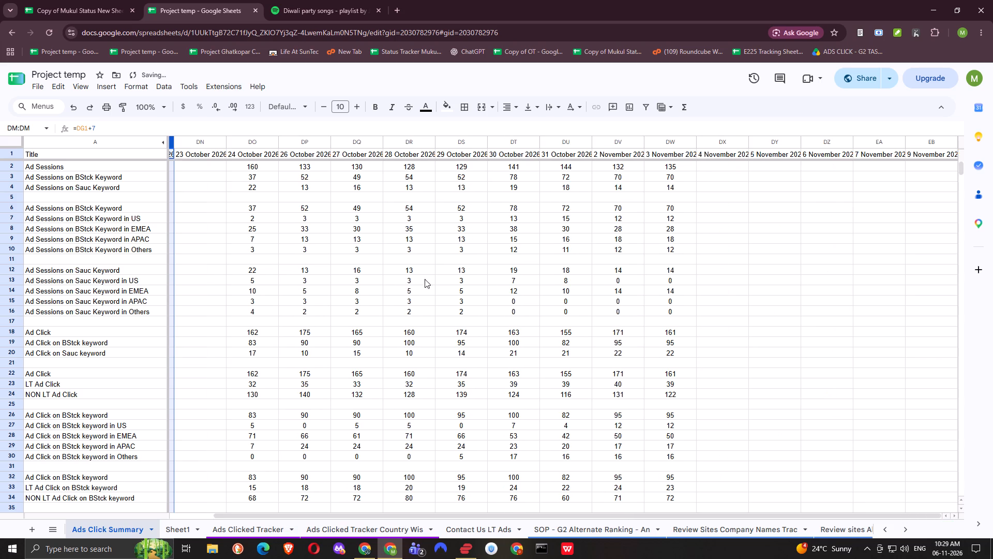
left_click(750, 253)
left_click(710, 170)
left_click(770, 168)
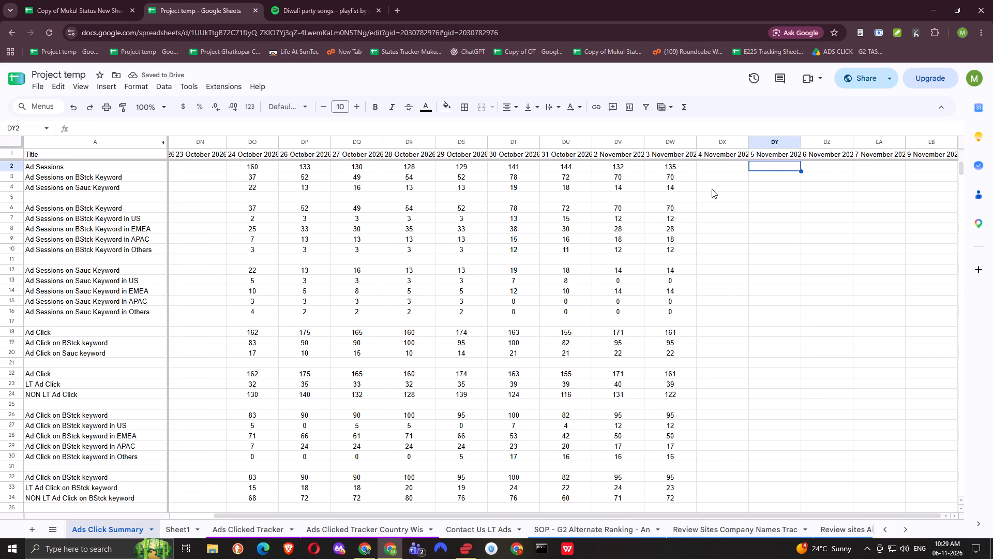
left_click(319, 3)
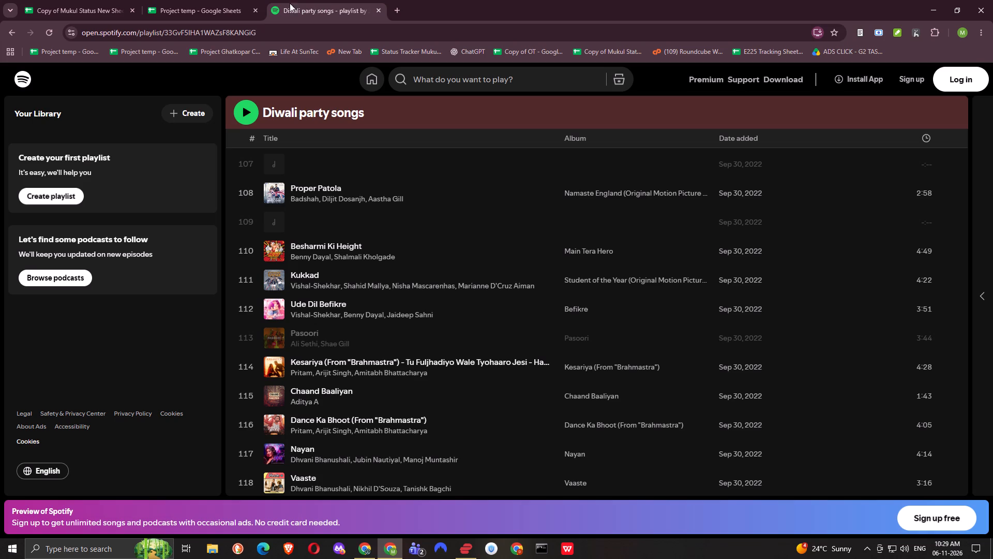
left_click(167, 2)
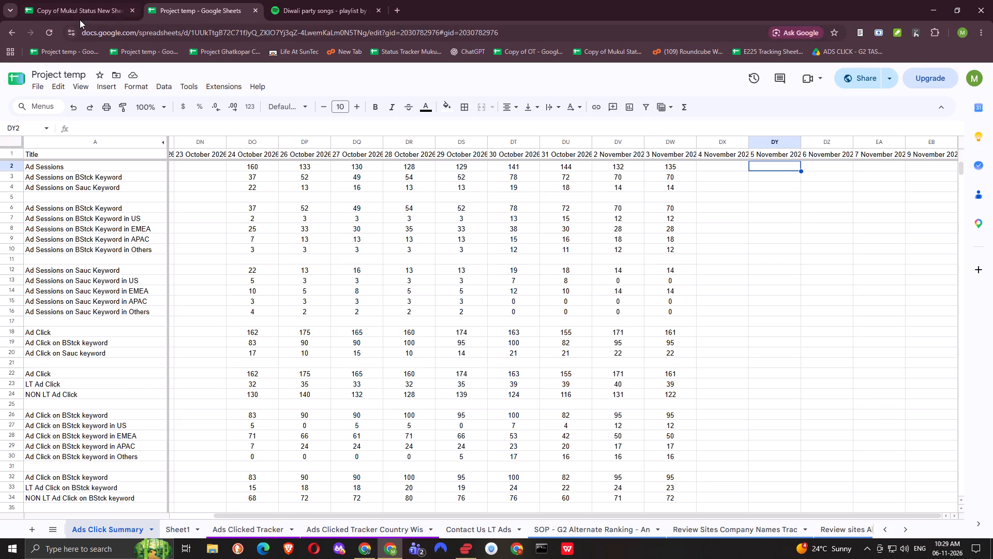
Copy the counts in B2:B350 of the status workbook's Sheet Status sheet as values into Ads Click Summary's 5 November 2026 column, from DY2.
left_click(79, 20)
left_click(310, 525)
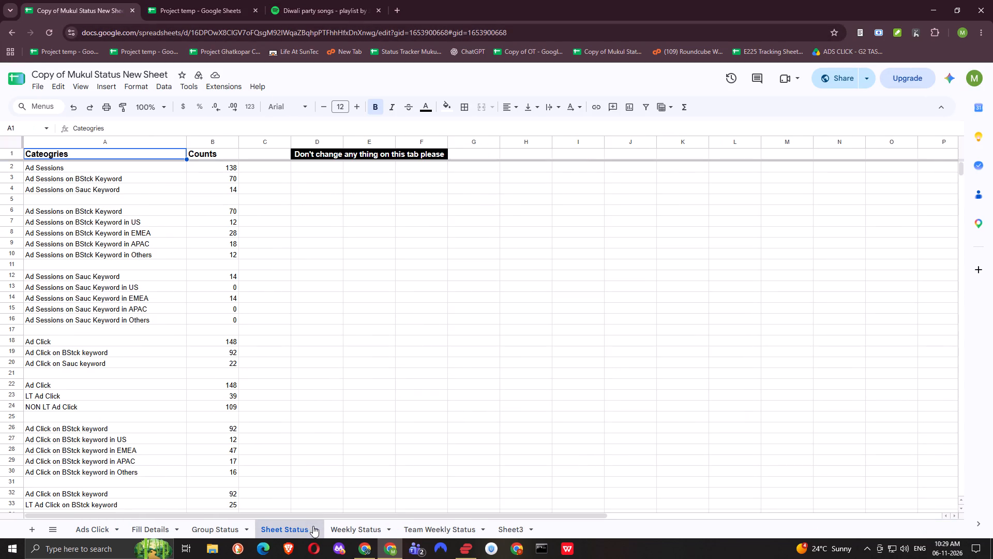
scroll(219, 200, "up", 3)
left_click(217, 168)
key("Up")
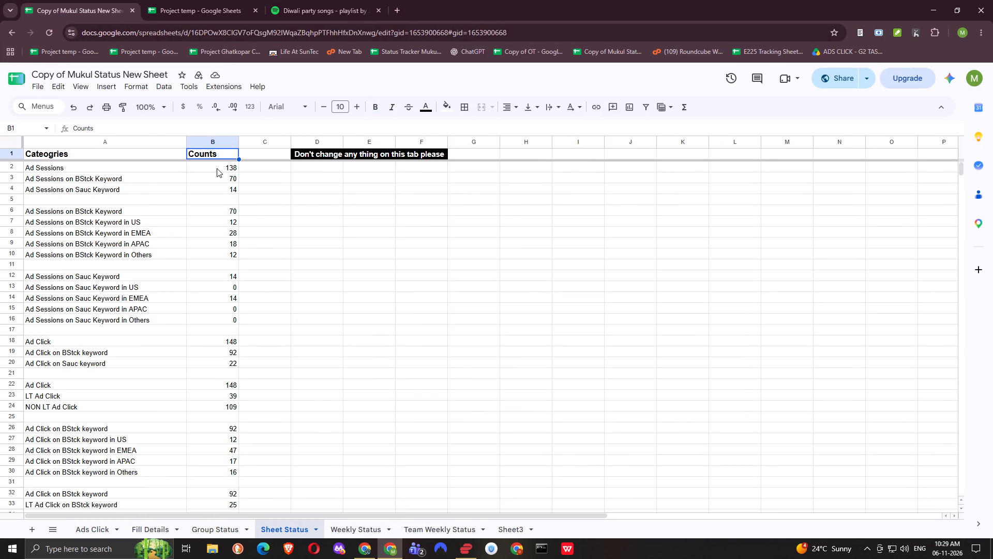
key("Down")
key("ctrl+shift+Down")
key("ctrl+shift+Down")
key("ctrl+shift+Down")
key("ctrl+shift+Down")
key("ctrl+shift+Down")
key("ctrl+shift+Down")
key("ctrl+shift+Down")
key("ctrl+shift+Down")
key("ctrl+shift+Down")
key("ctrl+shift+Down")
key("ctrl+shift+Down")
key("ctrl+shift+Down")
key("ctrl+shift+Down")
key("ctrl+shift+Down")
key("ctrl+shift+Down")
key("ctrl+shift+Down")
key("ctrl+shift+Down")
key("ctrl+shift+Down")
key("ctrl+shift+Down")
key("ctrl+shift+Down")
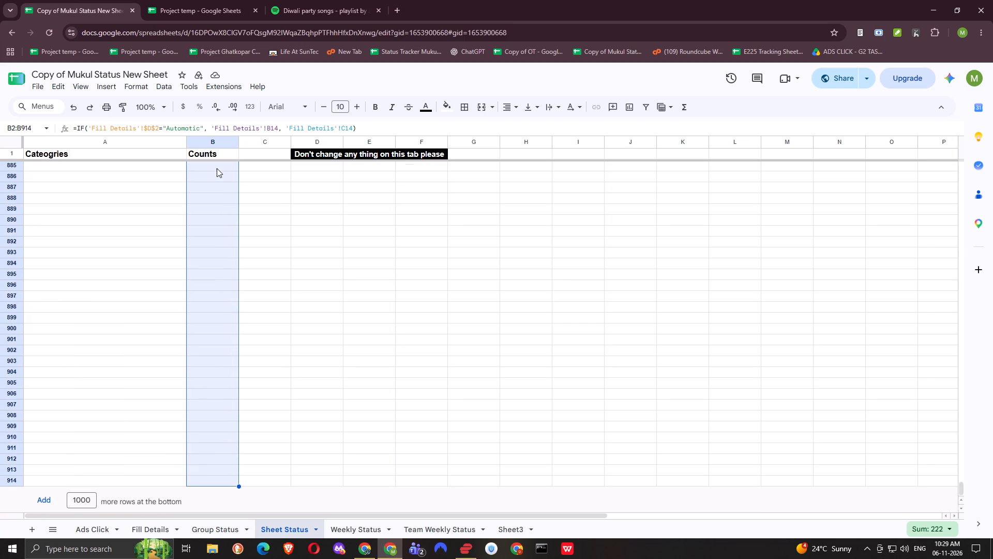
key("ctrl+shift+Up")
key("ctrl+c")
key("ctrl+c")
key("ctrl+c")
key("ctrl+c")
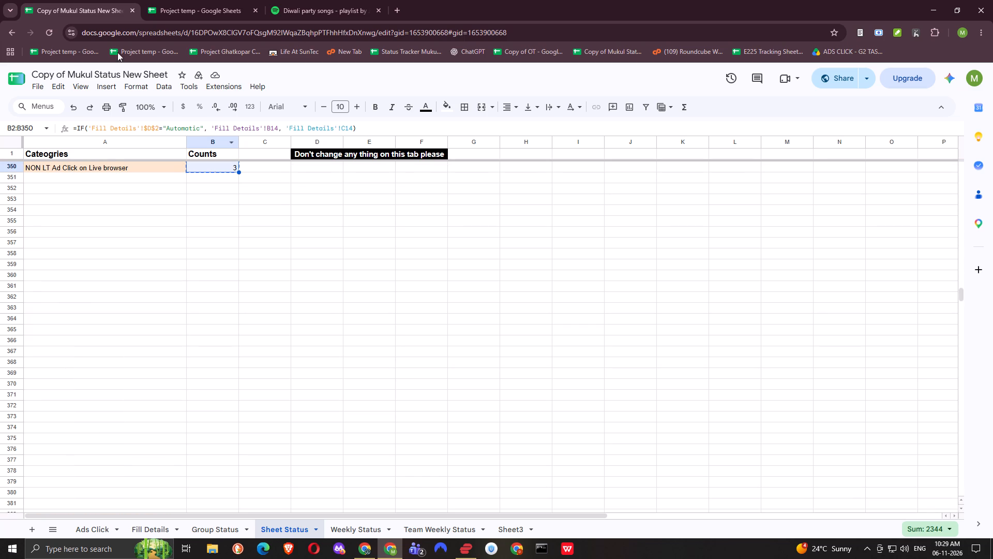
left_click(187, 0)
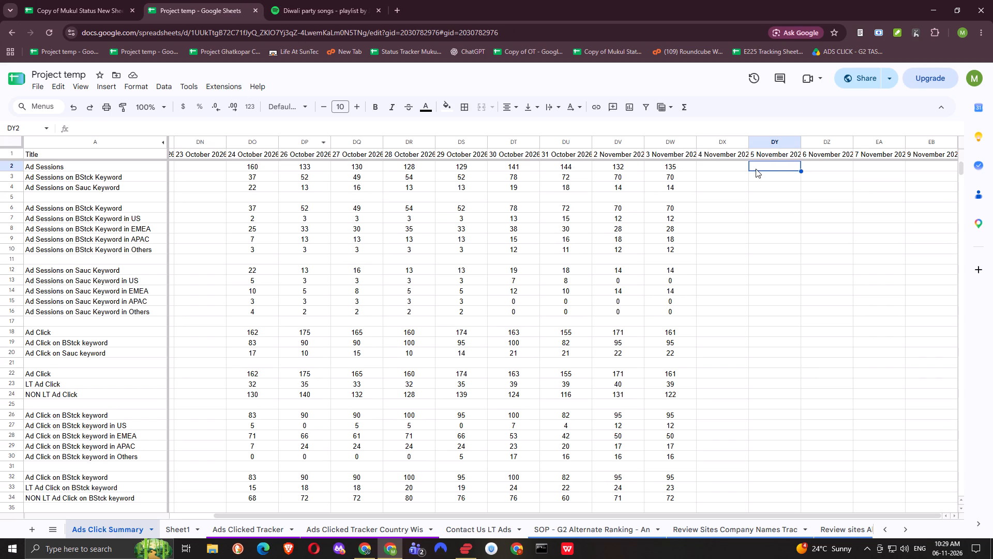
key("ctrl+shift+v")
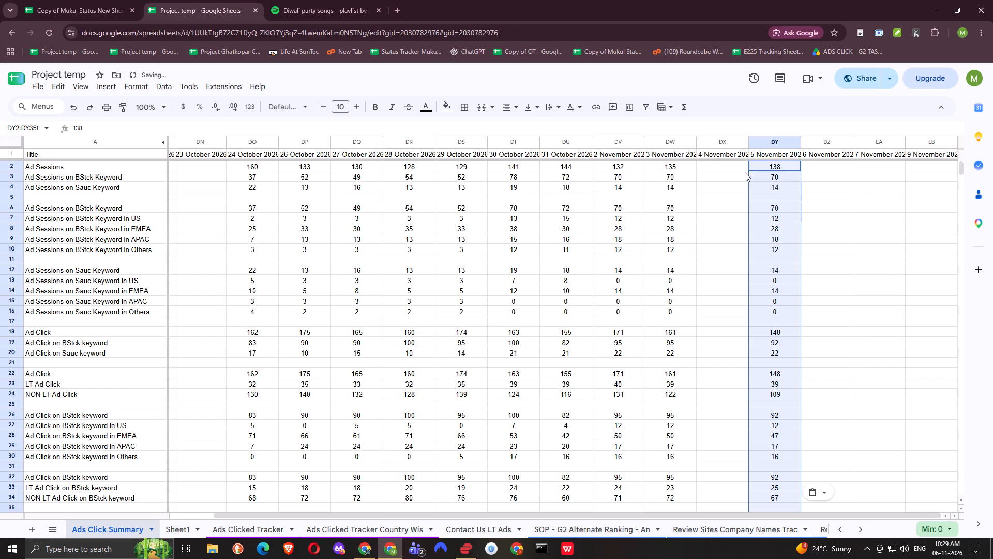
key("Right")
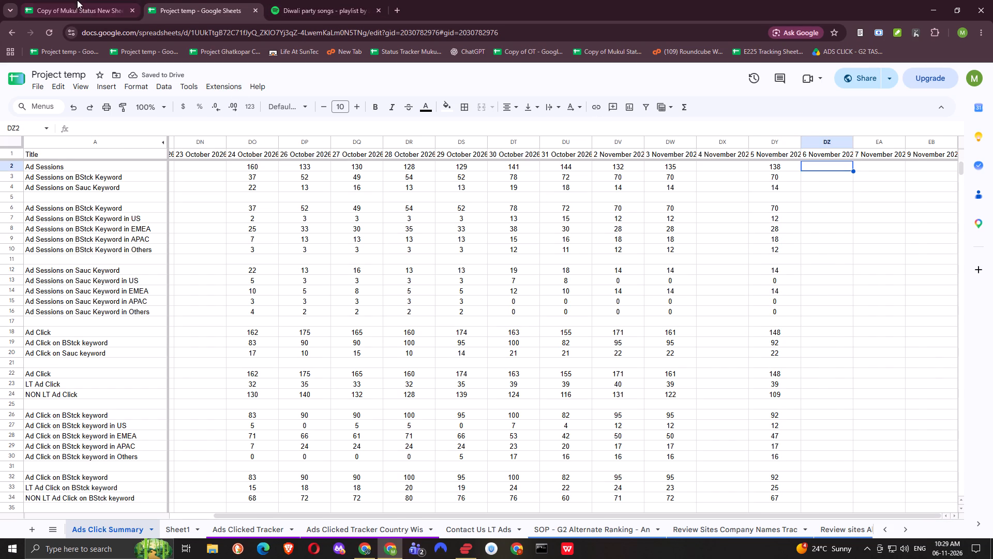
Check the top rows of the Ads Click sheet in Copy of Mukul Status New Sheet, up to cell D1.
left_click(74, 0)
scroll(323, 317, "up", 12)
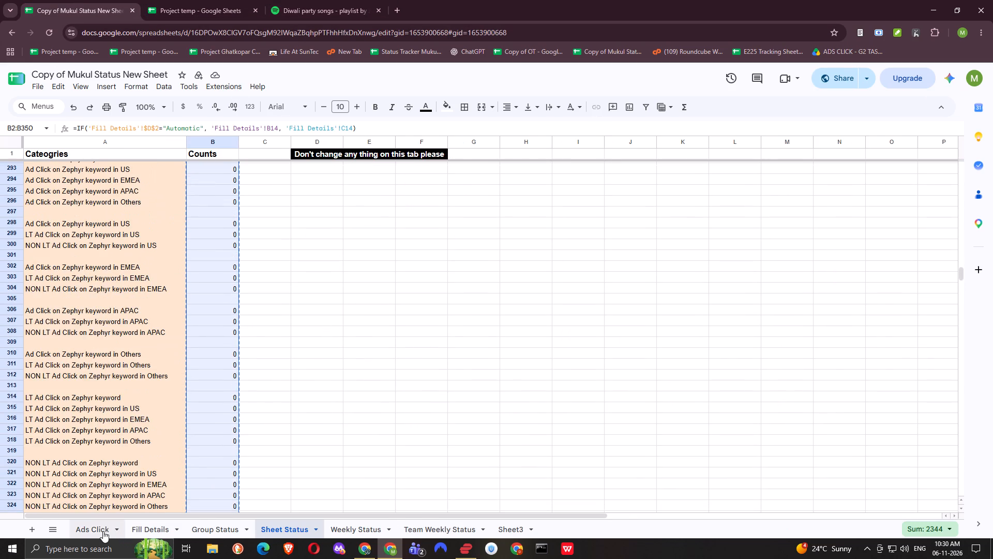
left_click(103, 531)
left_click(252, 373)
key("ctrl+Up")
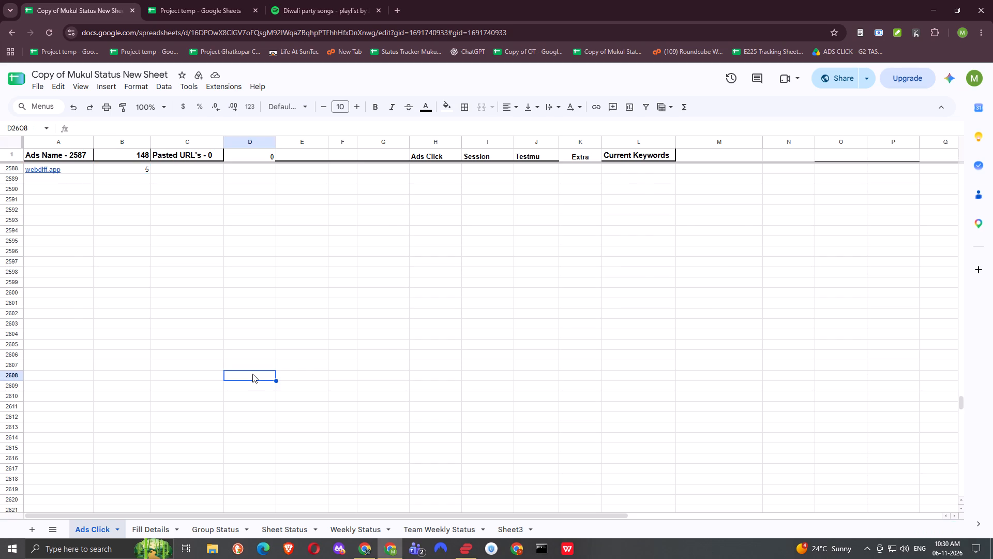
key("Up")
key("Up")
key("Up")
key("Up")
key("Up")
key("Up")
key("Up")
key("Up")
key("Up")
key("Up")
key("Up")
key("Up")
key("Up")
key("Up")
key("Up")
key("Up")
key("Up")
key("Up")
key("Up")
key("Up")
key("Up")
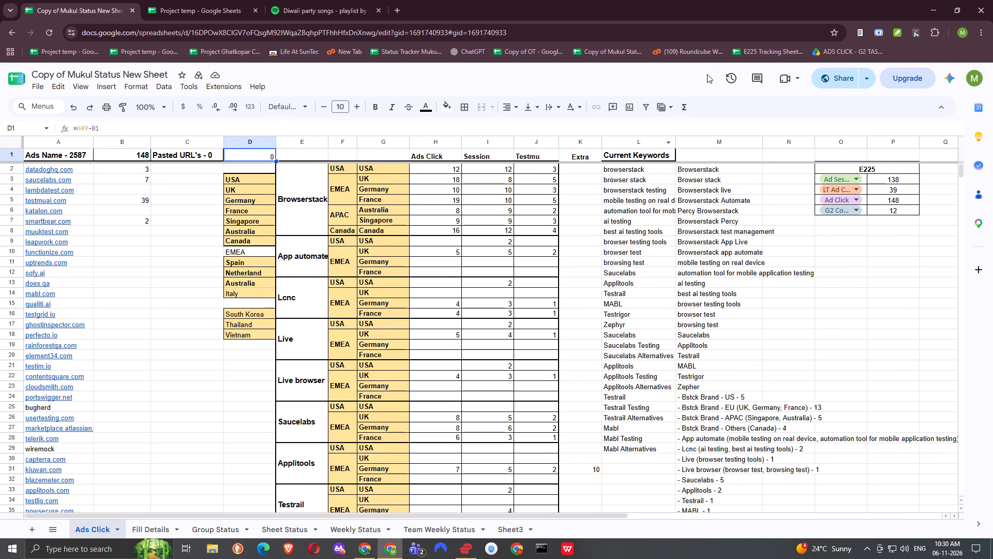
Review the Ads Click sheet in the version history's 6 November versions from 9:53 AM to 10:08 AM.
left_click(727, 76)
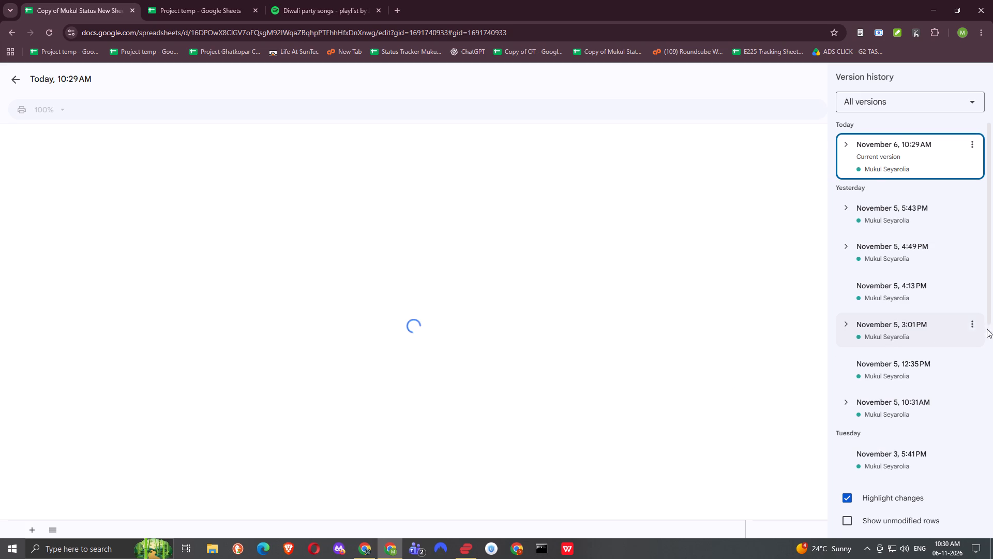
left_click(840, 148)
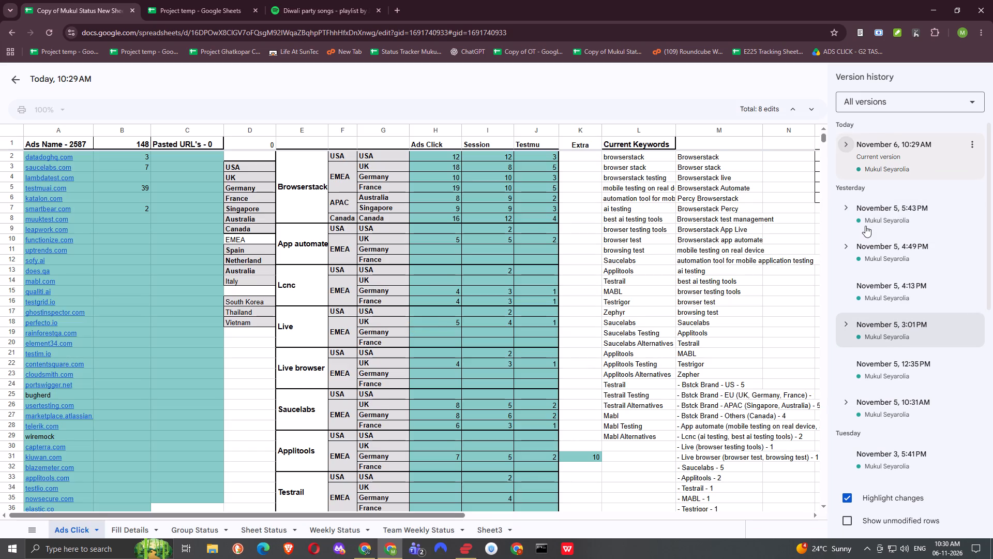
scroll(893, 283, "down", 8)
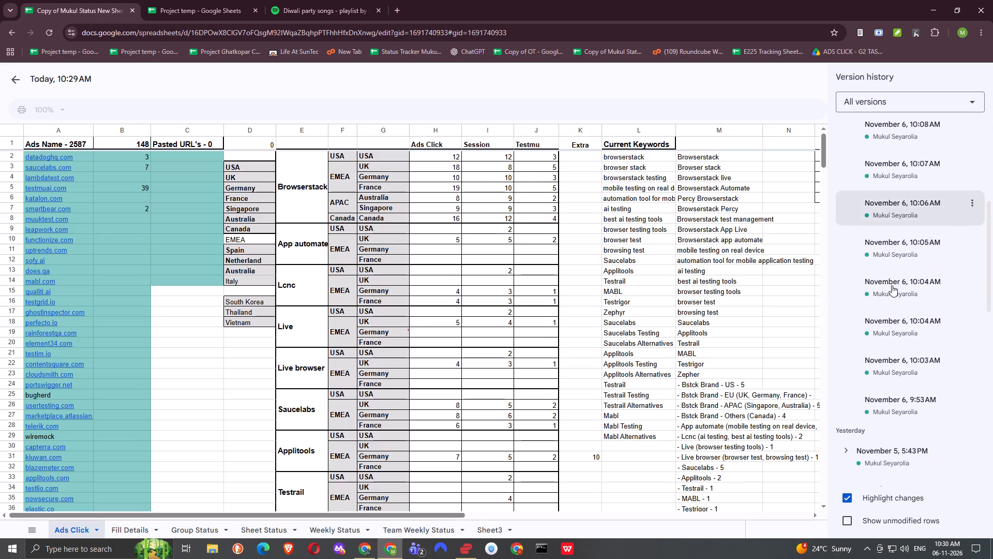
left_click(894, 176)
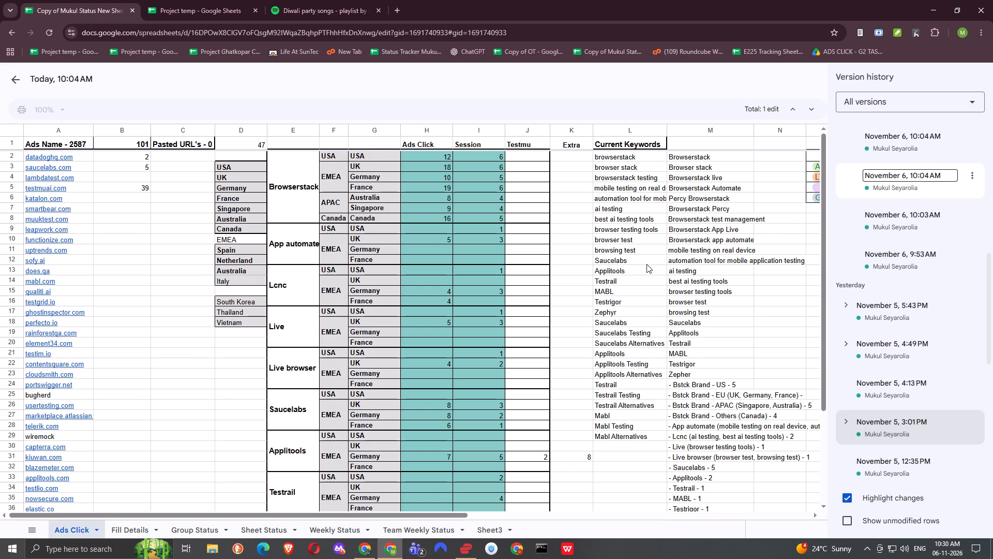
left_click(901, 250)
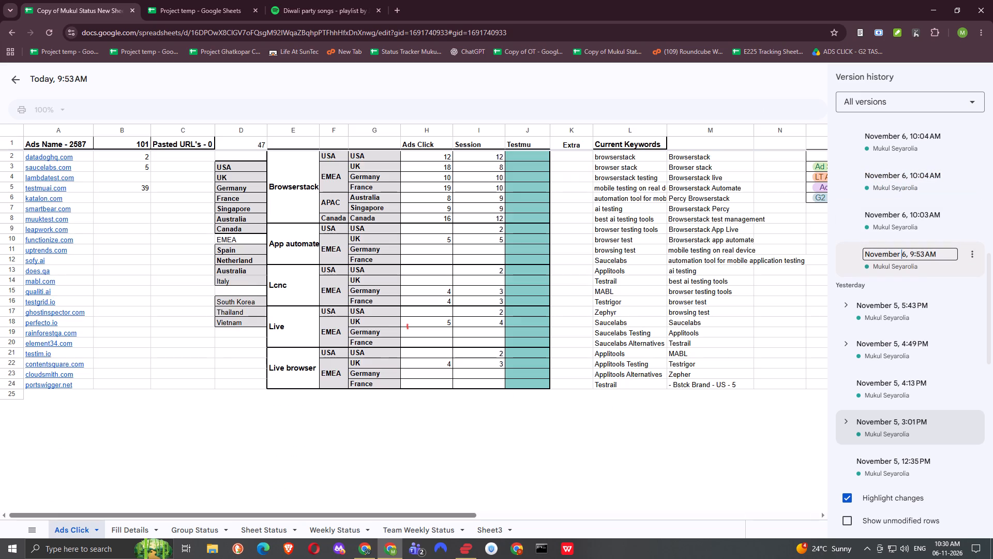
scroll(895, 252, "up", 4)
left_click(891, 230)
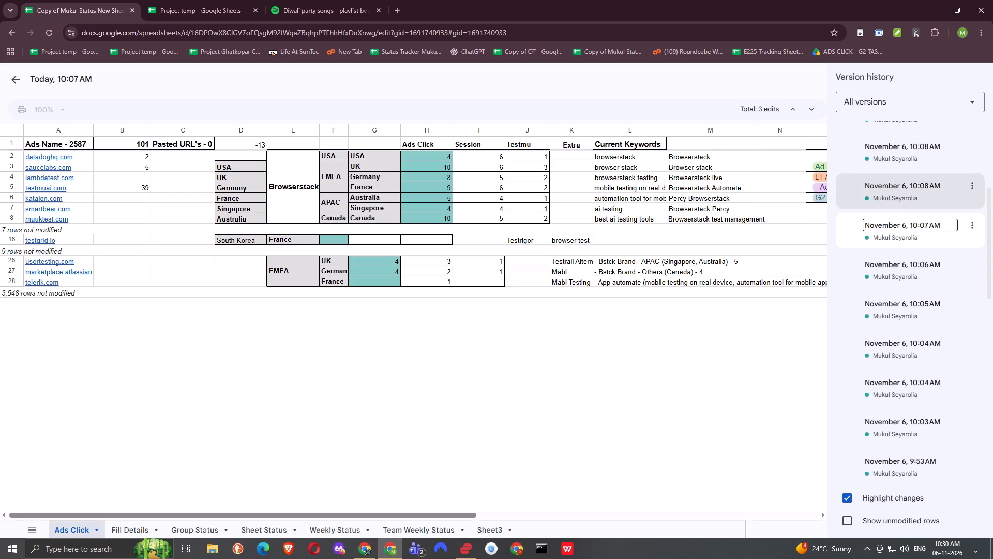
left_click(896, 190)
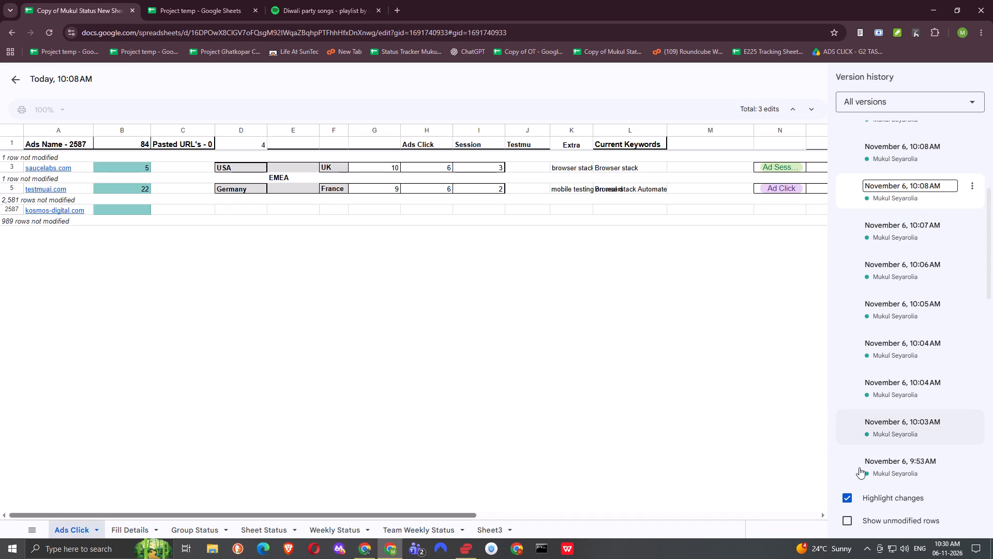
With change highlighting off and unmodified rows shown, compare the E225 figures in the later 10:08 AM version and the 10:25 AM version.
left_click(846, 497)
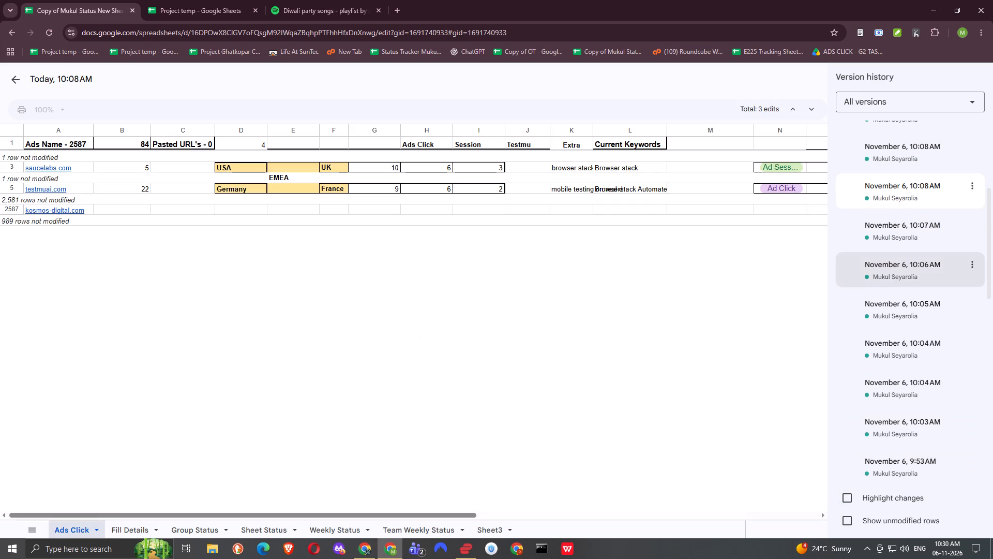
scroll(884, 276, "up", 2)
left_click(901, 273)
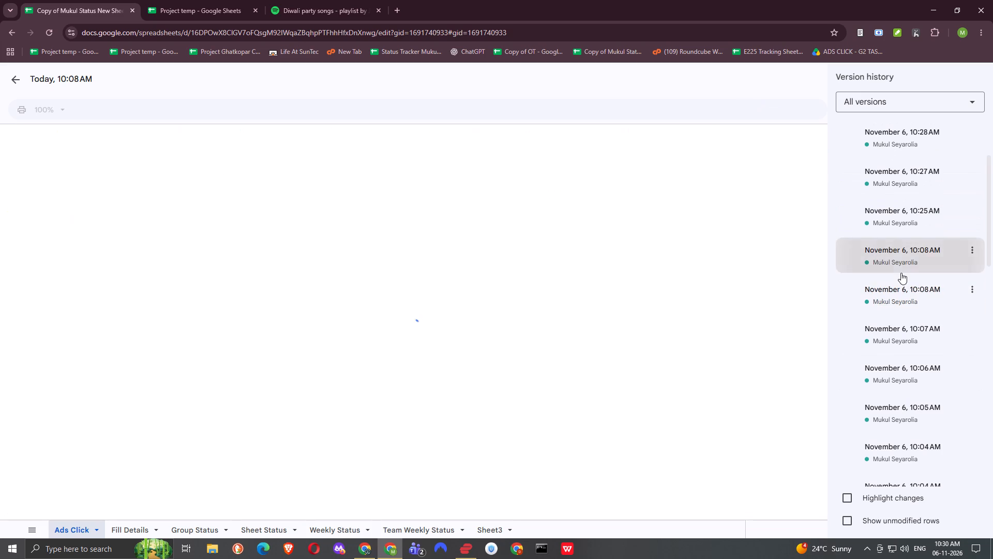
left_click(849, 519)
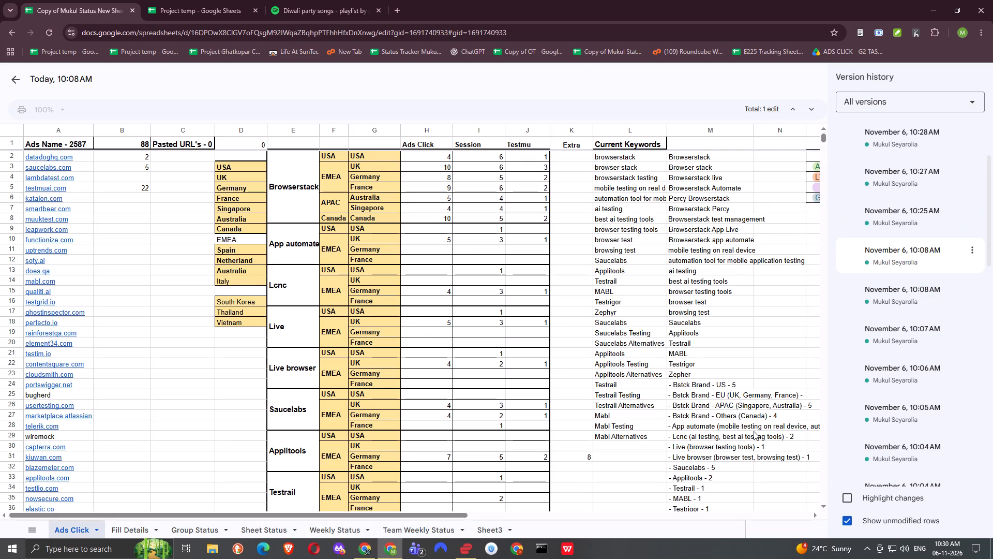
left_click_drag(423, 518, 500, 511)
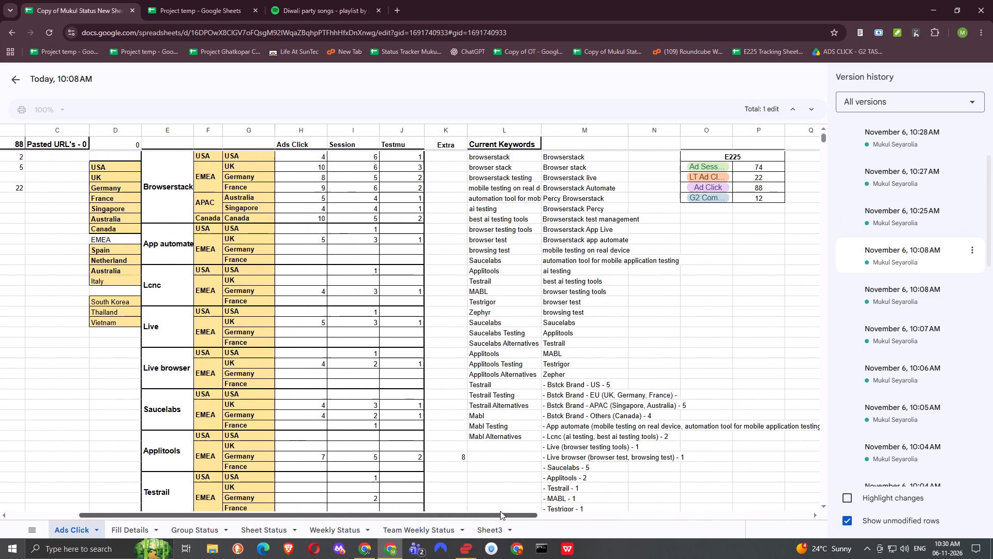
left_click_drag(500, 511, 502, 510)
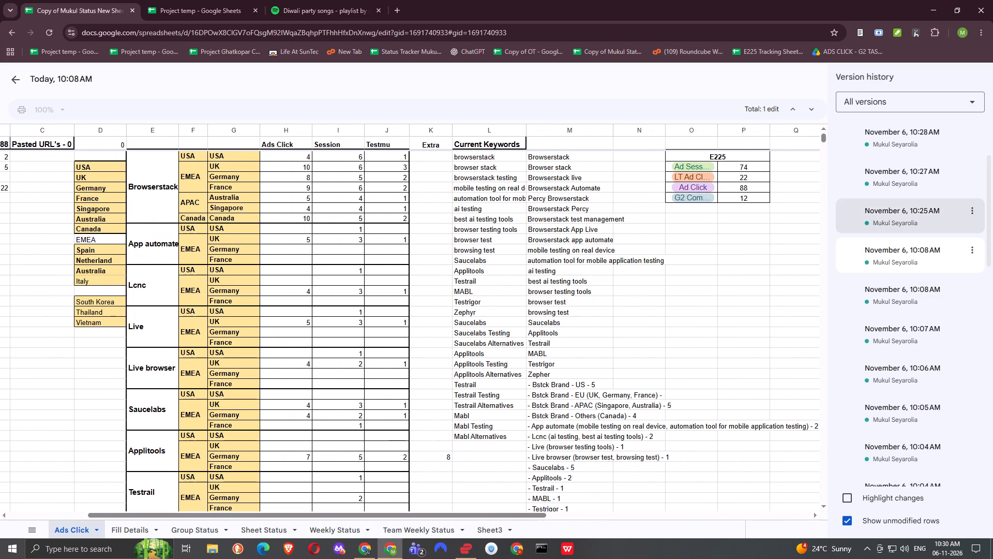
left_click(886, 215)
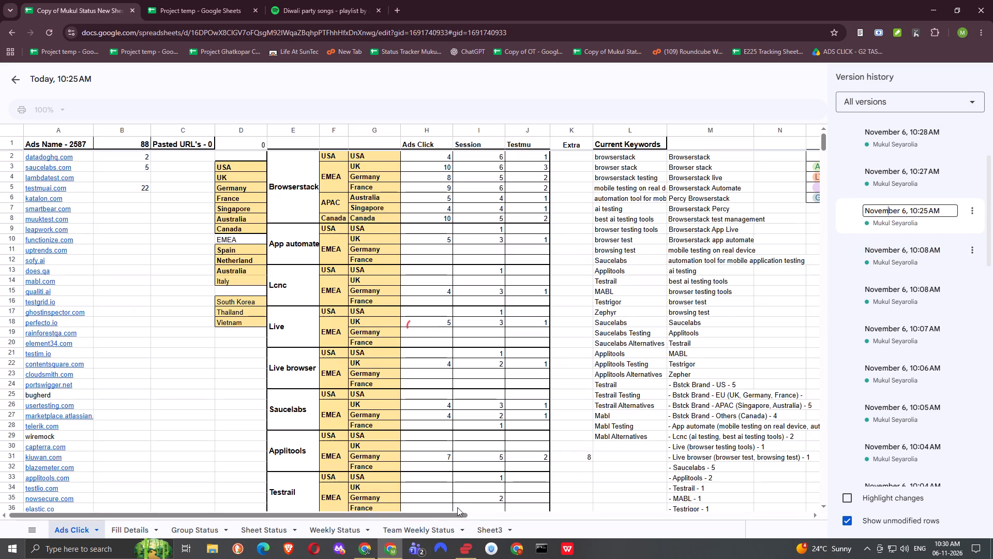
left_click_drag(433, 513, 506, 514)
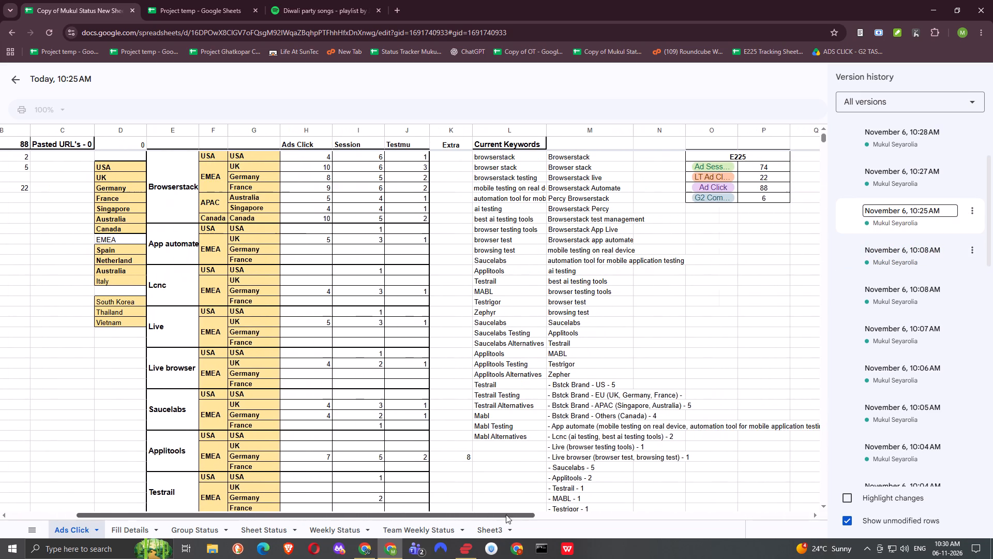
left_click_drag(506, 514, 506, 514)
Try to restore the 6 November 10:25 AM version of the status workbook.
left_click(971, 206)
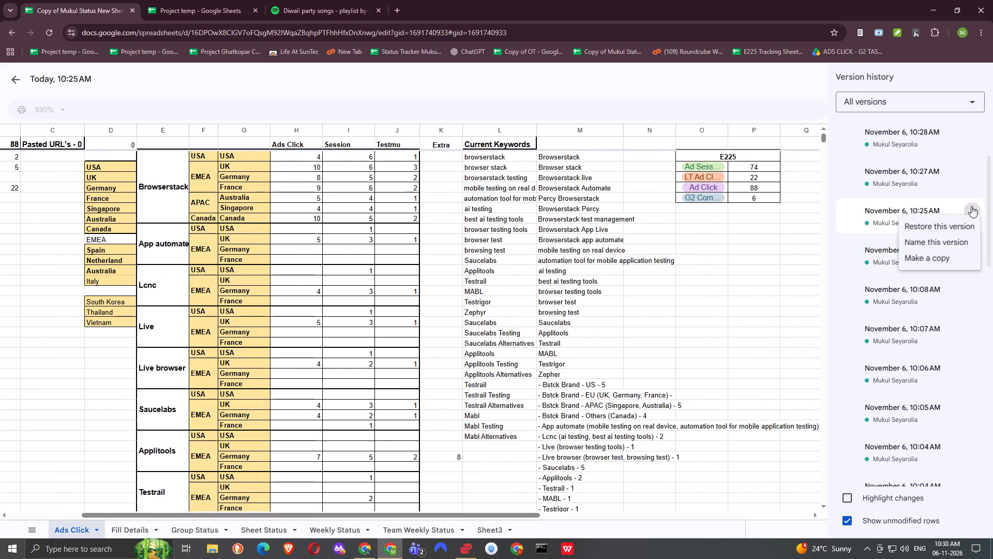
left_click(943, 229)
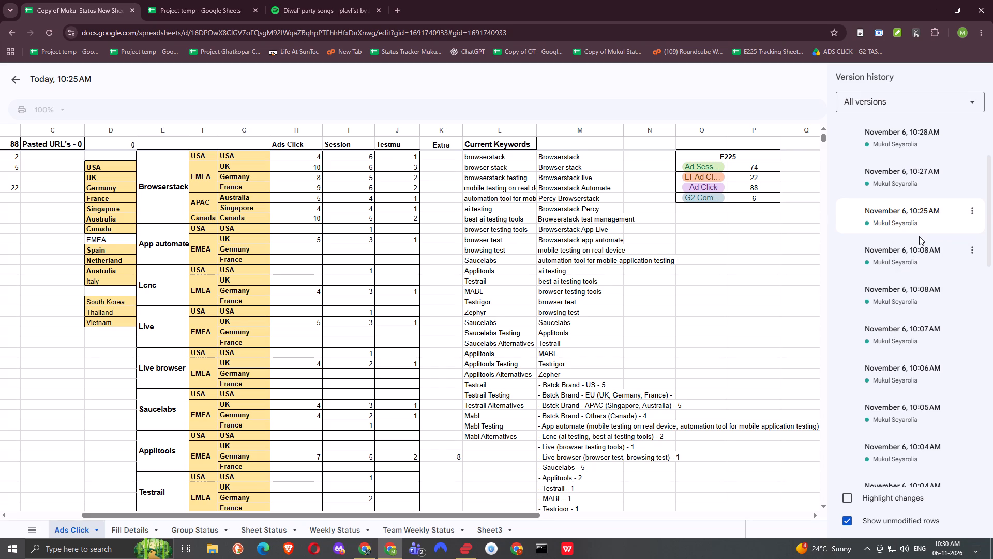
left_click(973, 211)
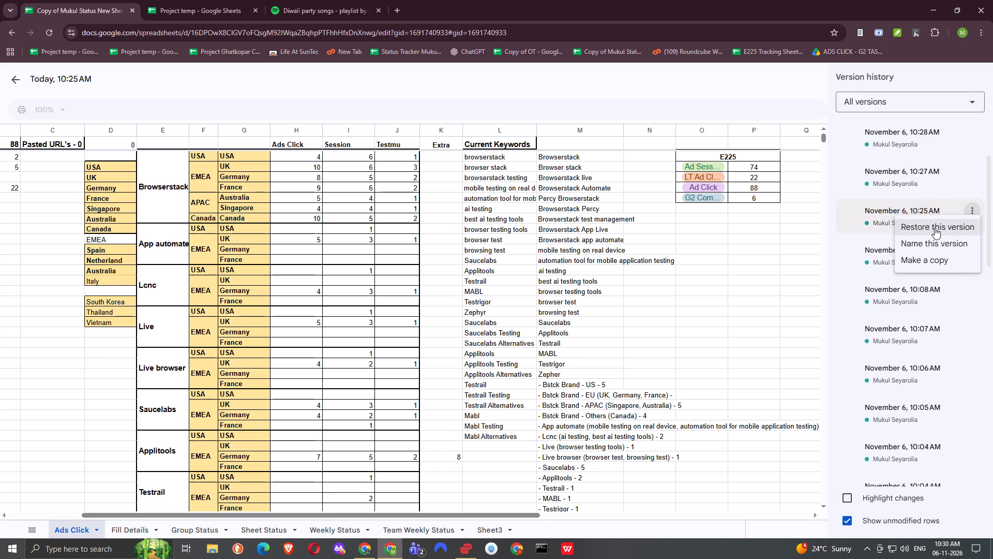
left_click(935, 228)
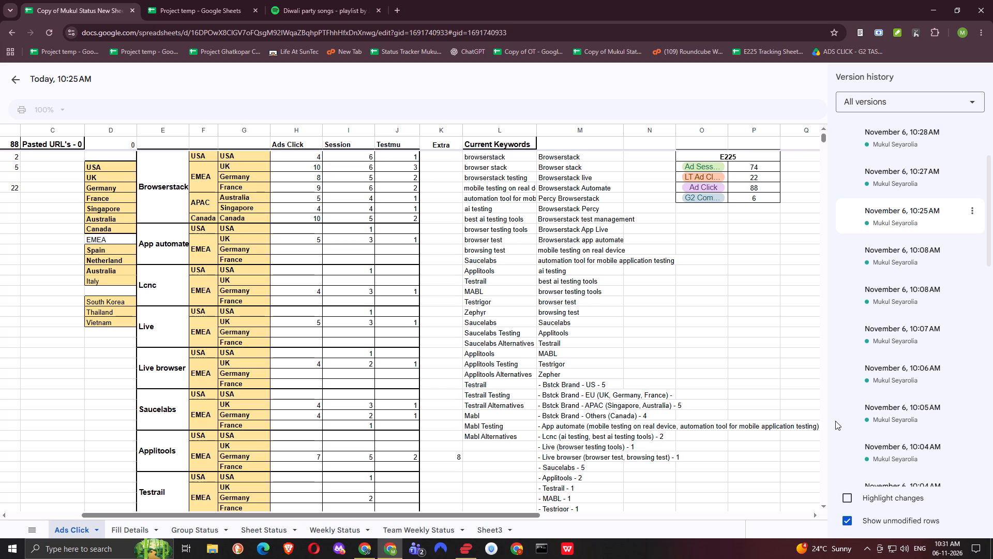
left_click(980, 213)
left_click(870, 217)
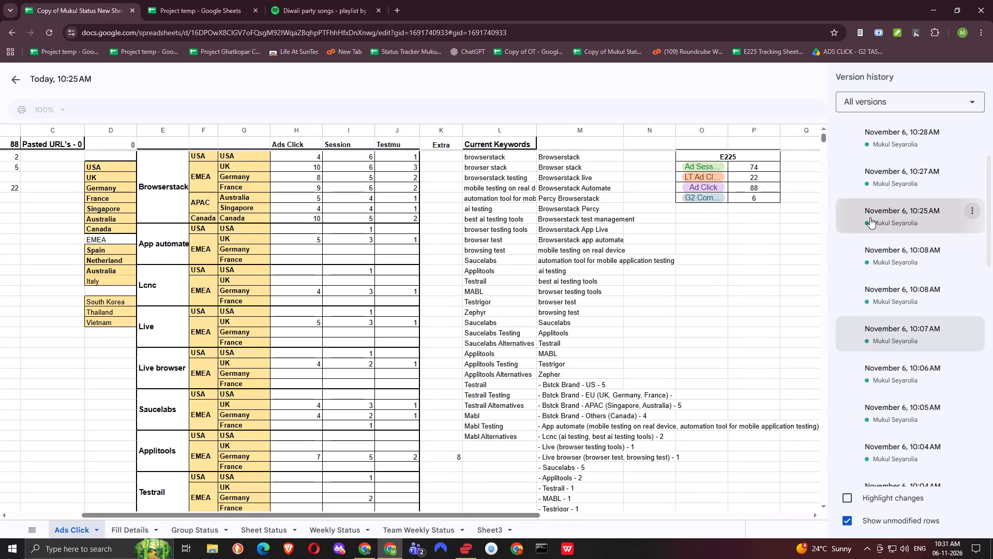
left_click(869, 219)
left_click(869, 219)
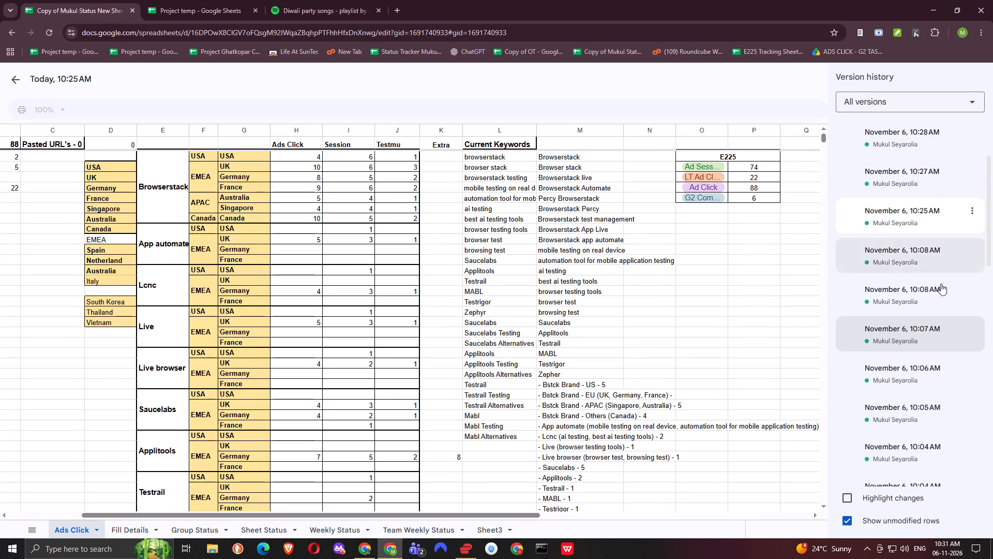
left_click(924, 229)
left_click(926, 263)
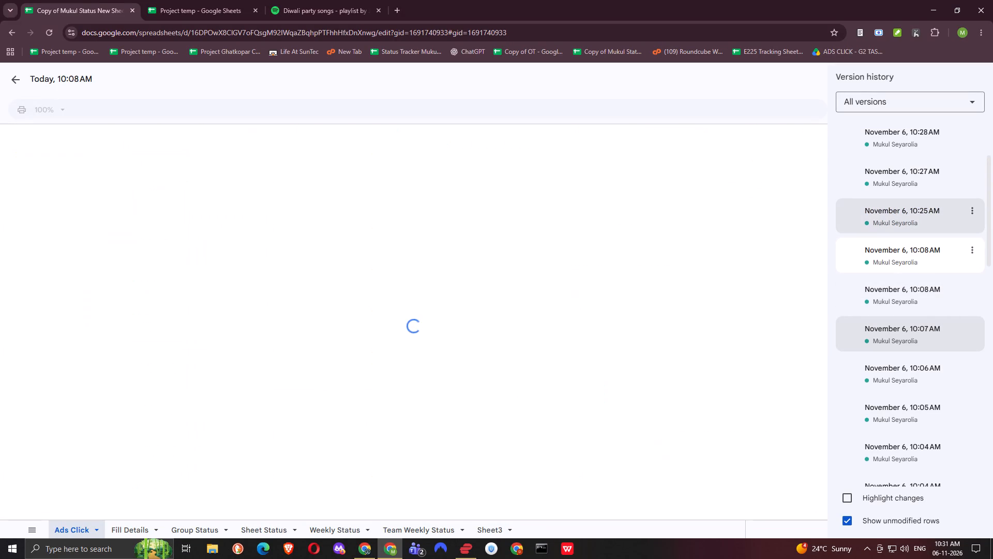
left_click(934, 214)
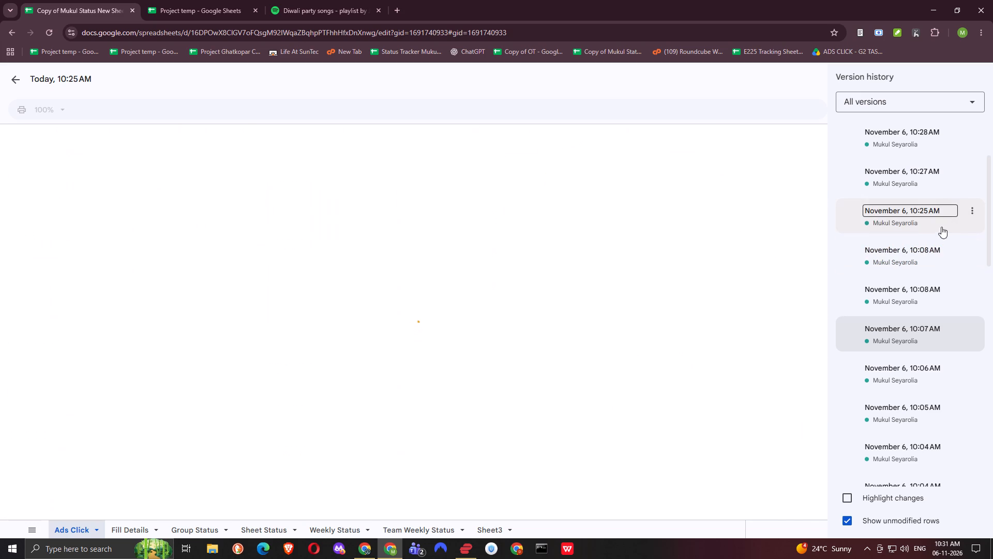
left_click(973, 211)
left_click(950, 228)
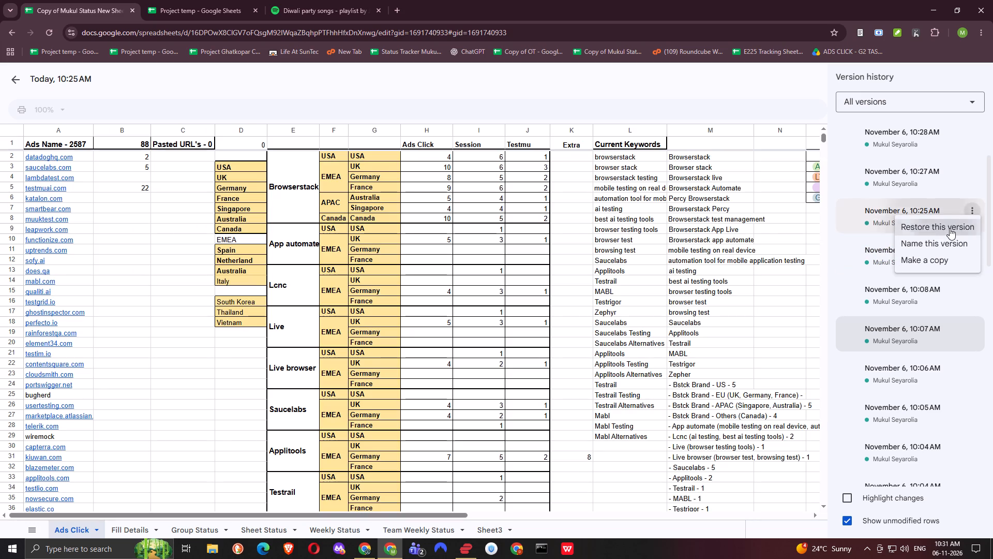
Make a copy of the status workbook's 6 November 10:25 AM version in My Drive, keeping the default name.
left_click(973, 209)
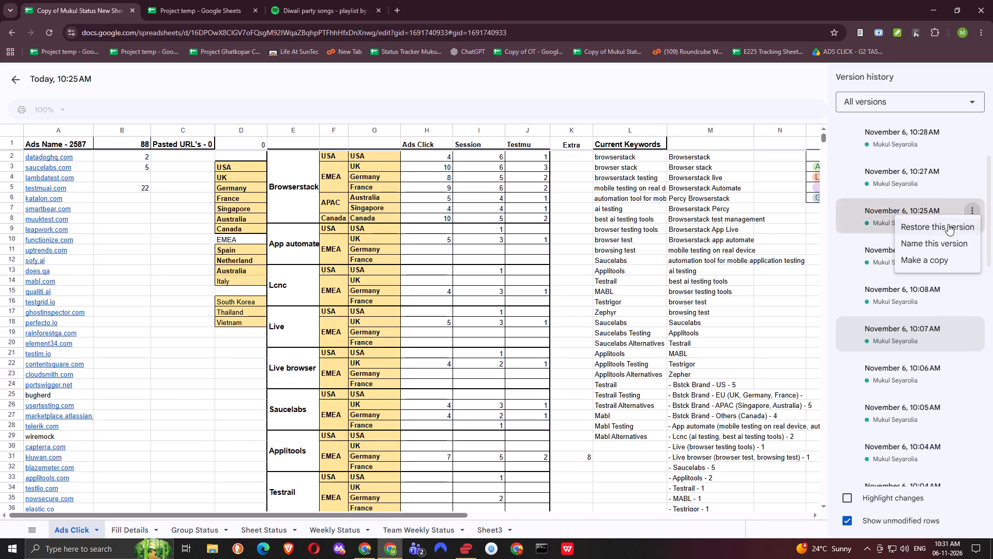
left_click(934, 258)
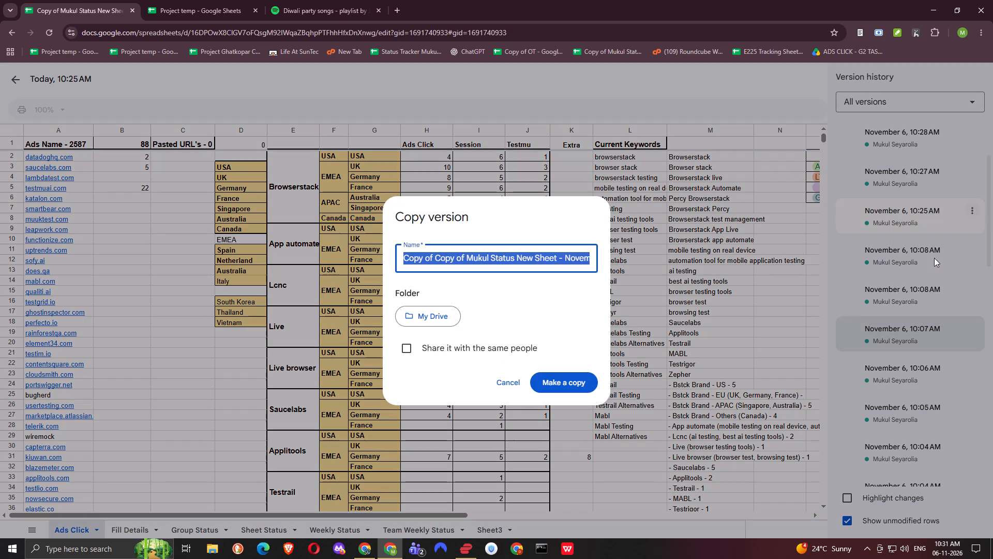
left_click(561, 384)
left_click(565, 424)
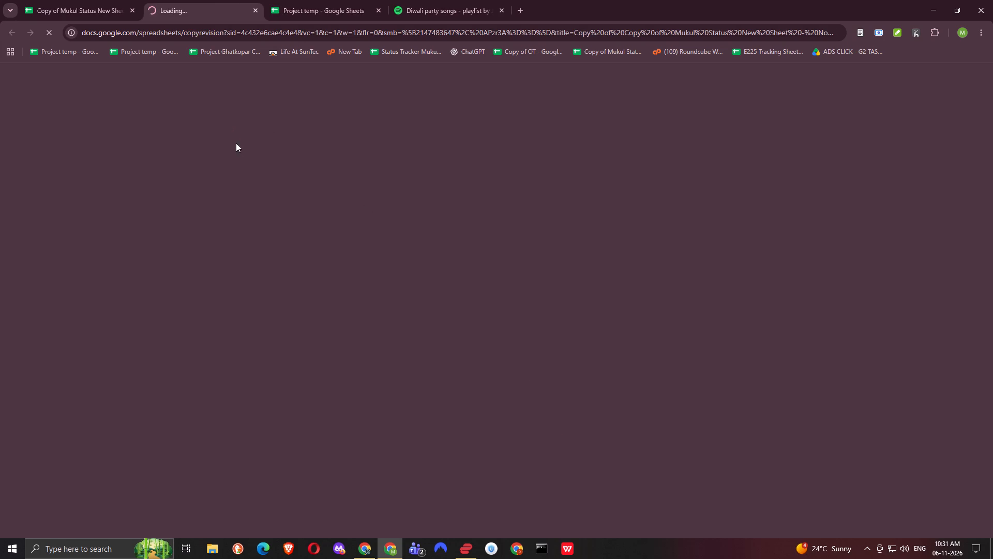
left_click(464, 550)
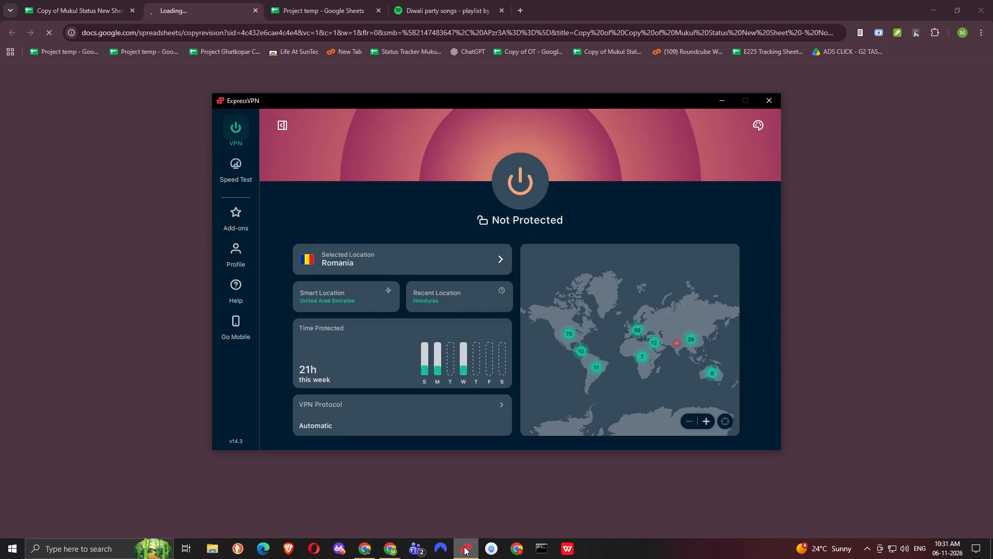
left_click(464, 547)
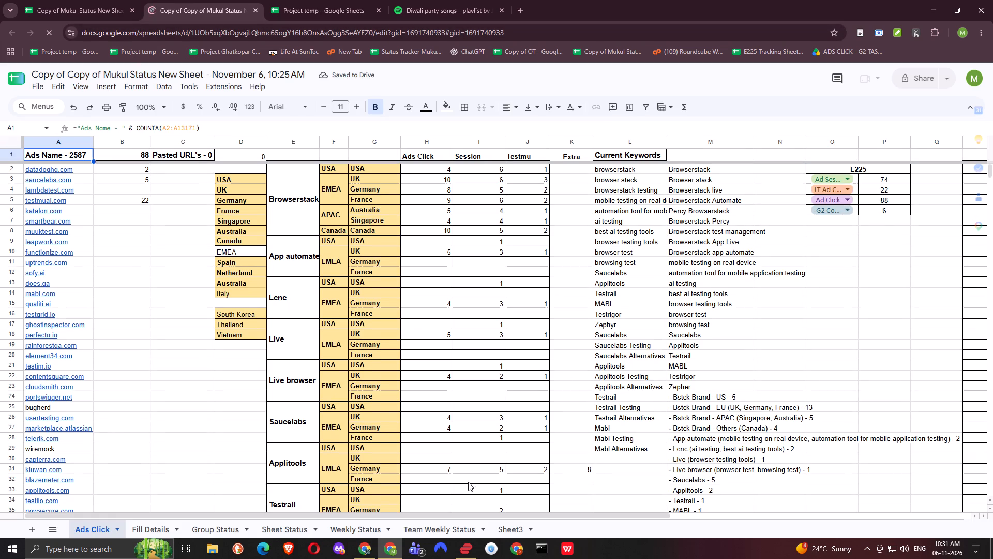
Copy H2:J48 of the Ads Click sheet from the 10:25 AM copy into the same range of the current status workbook.
left_click_drag(431, 171, 485, 358)
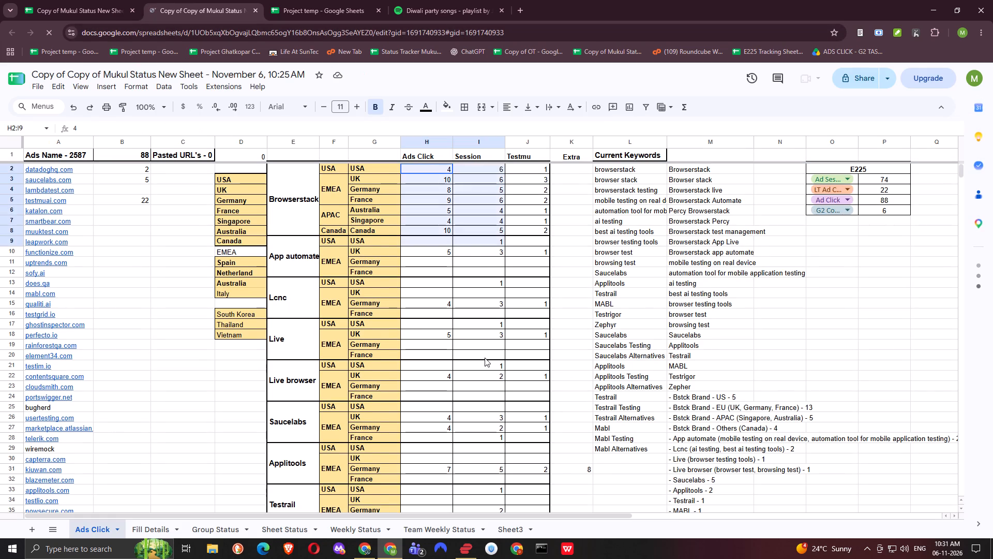
left_click_drag(485, 358, 526, 388)
scroll(490, 379, "down", 5)
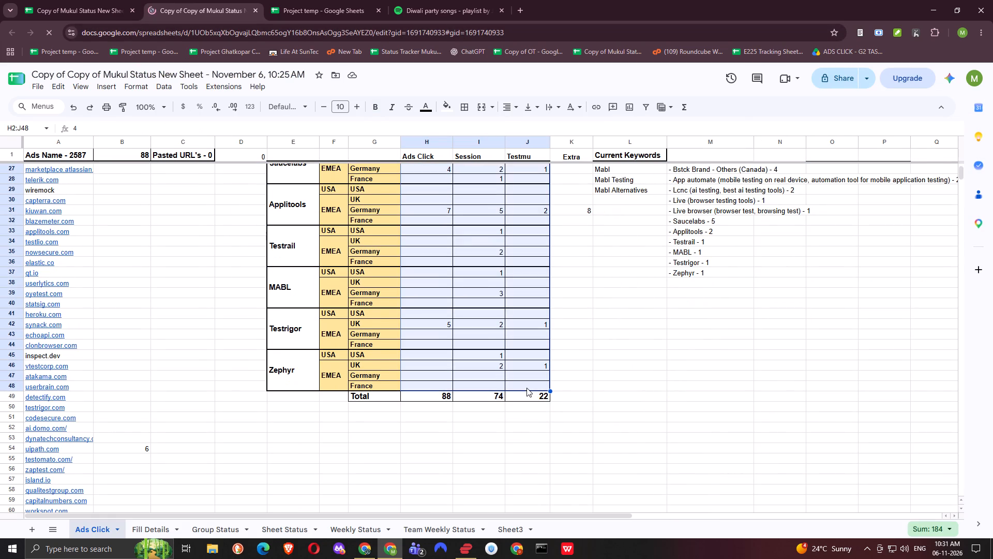
key("ctrl+c")
left_click(68, 0)
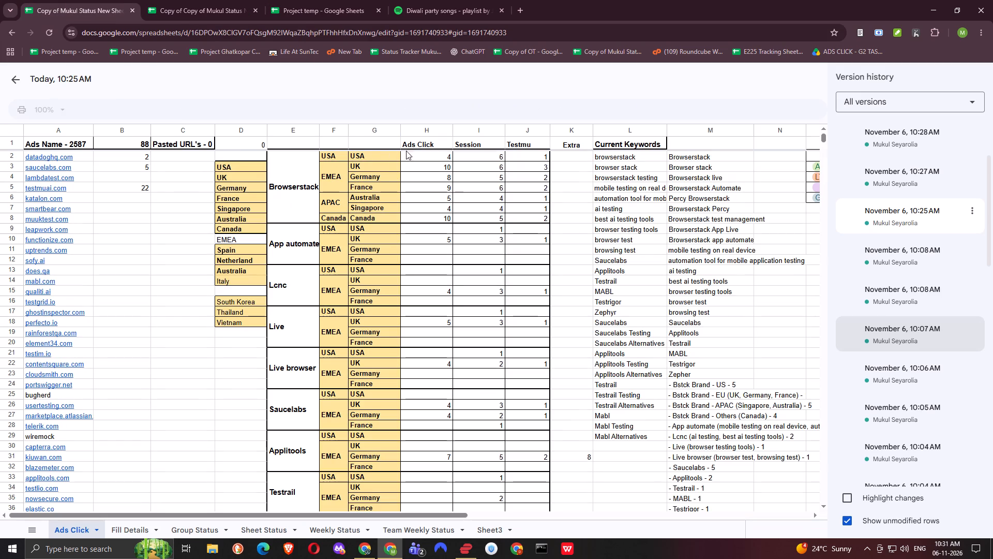
left_click(414, 159)
key("ctrl+v")
left_click(18, 71)
left_click(13, 78)
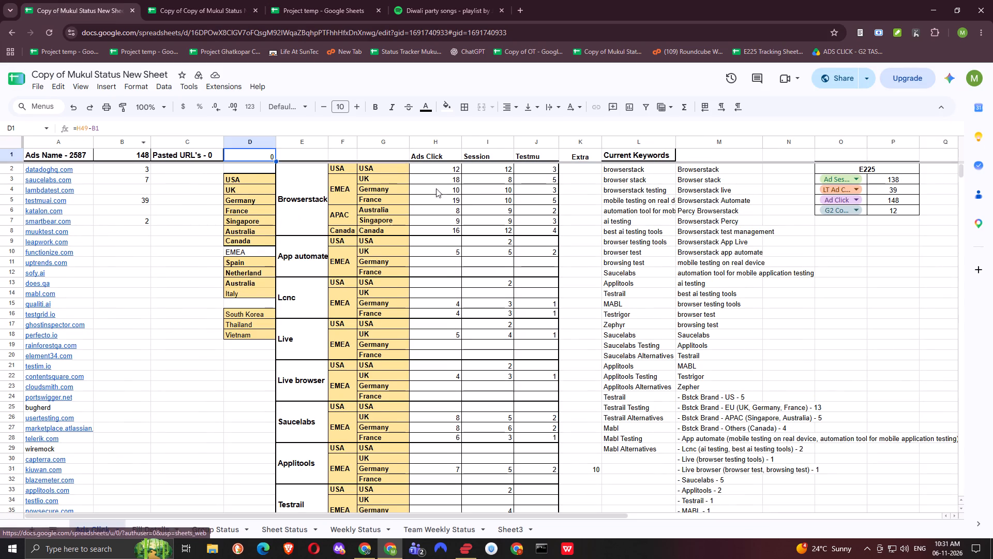
left_click(433, 171)
key("ctrl+v")
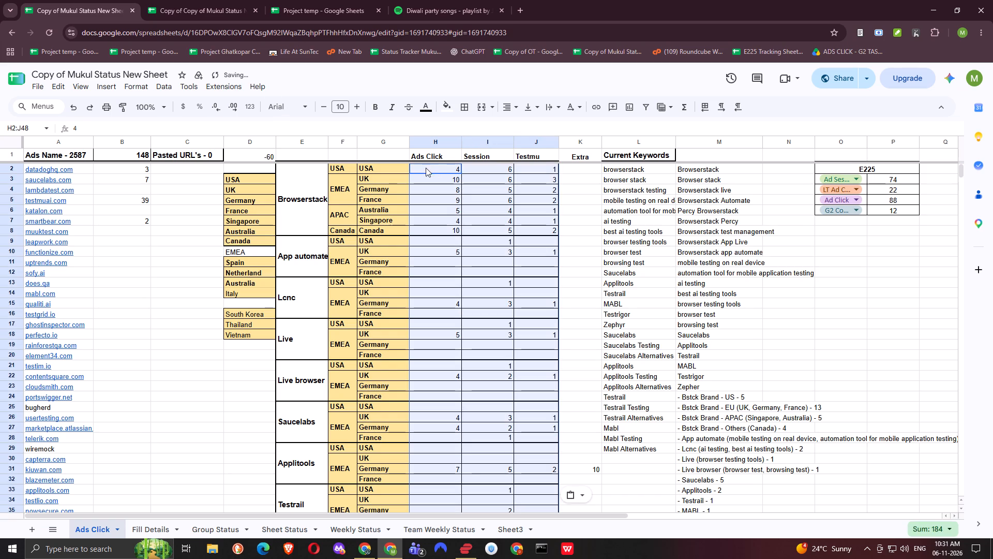
Copy the per-site ad counts B2:B2588 on Ads Click from the 10:25 AM copy into the current status workbook, starting at B2.
left_click(196, 14)
scroll(353, 264, "up", 9)
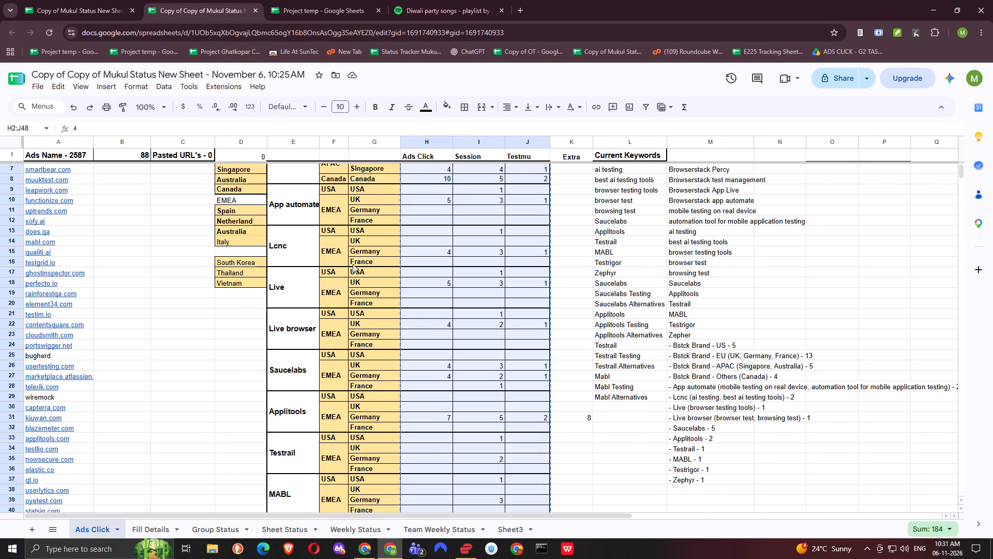
scroll(353, 264, "up", 2)
left_click(130, 169)
key("ctrl+shift+Down")
key("ctrl+shift+Down")
key("ctrl+shift+Down")
key("ctrl+shift+Down")
key("ctrl+shift+Down")
key("ctrl+shift+Down")
key("ctrl+shift+Down")
key("ctrl+shift+Down")
key("ctrl+shift+Down")
key("ctrl+shift+Down")
key("ctrl+shift+Down")
key("ctrl+shift+Down")
key("ctrl+shift+Down")
key("ctrl+shift+Down")
key("ctrl+shift+Down")
key("ctrl+shift+Down")
key("ctrl+shift+Down")
key("ctrl+shift+Down")
key("ctrl+shift+Down")
key("ctrl+shift+Down")
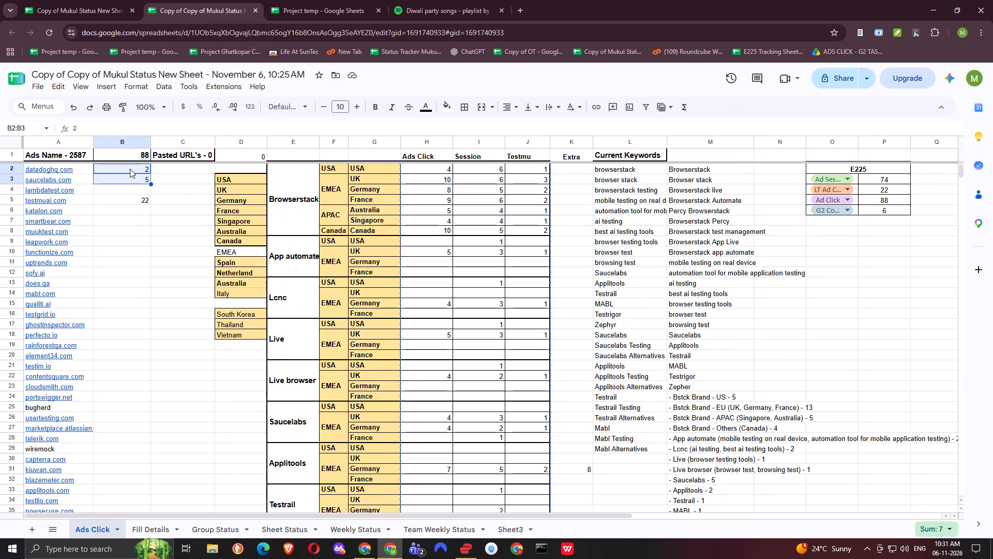
key("ctrl+shift+Up")
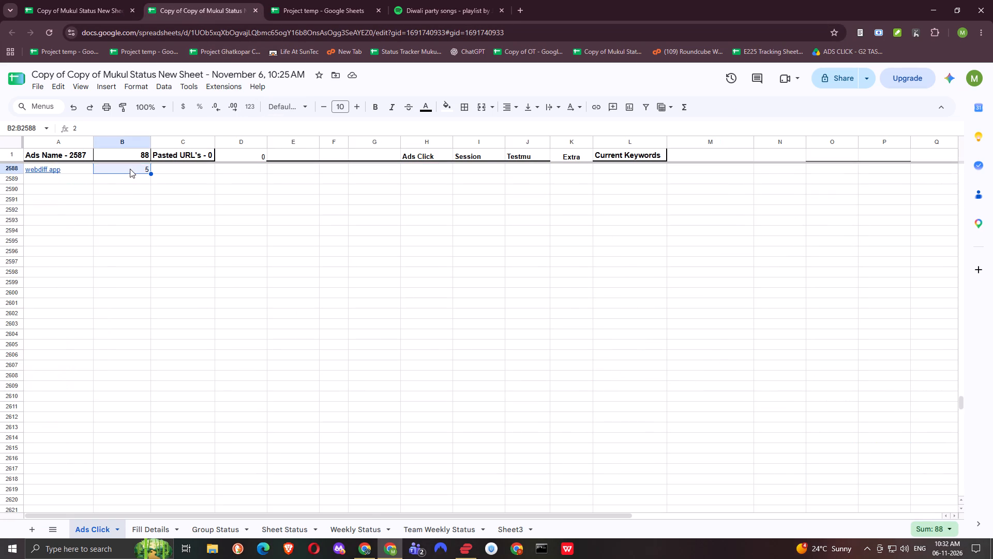
key("ctrl+c")
key("ctrl+c")
left_click(58, 0)
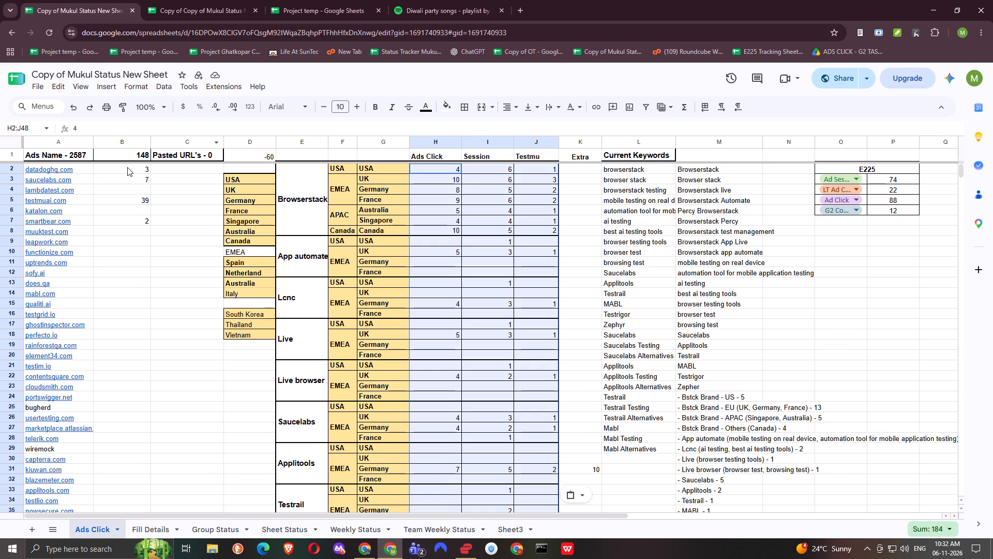
left_click(127, 167)
key("ctrl+v")
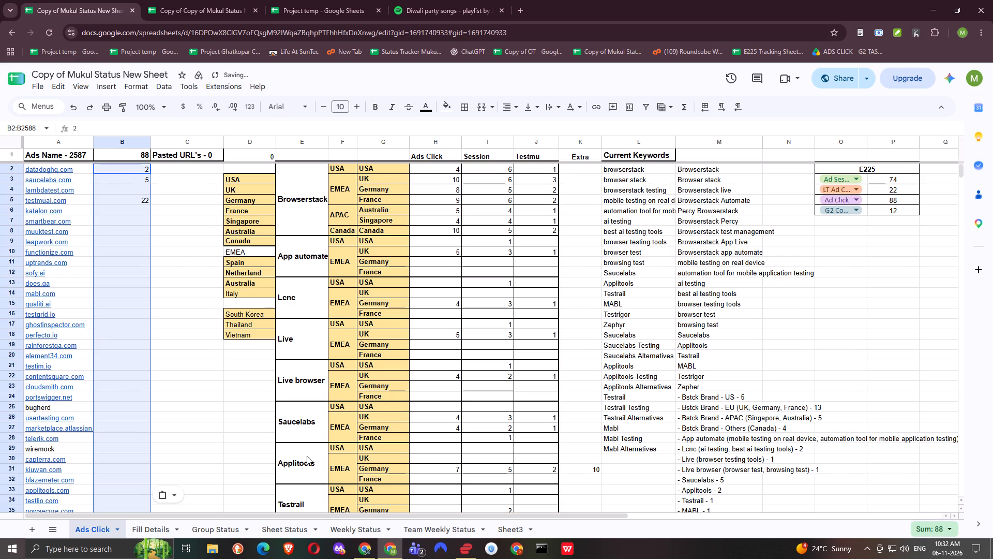
Paste the Sheet Status counts B2:B350 as values into Project temp's Ads Click Summary under 6 November, closing the 10:25 AM copy.
left_click(356, 534)
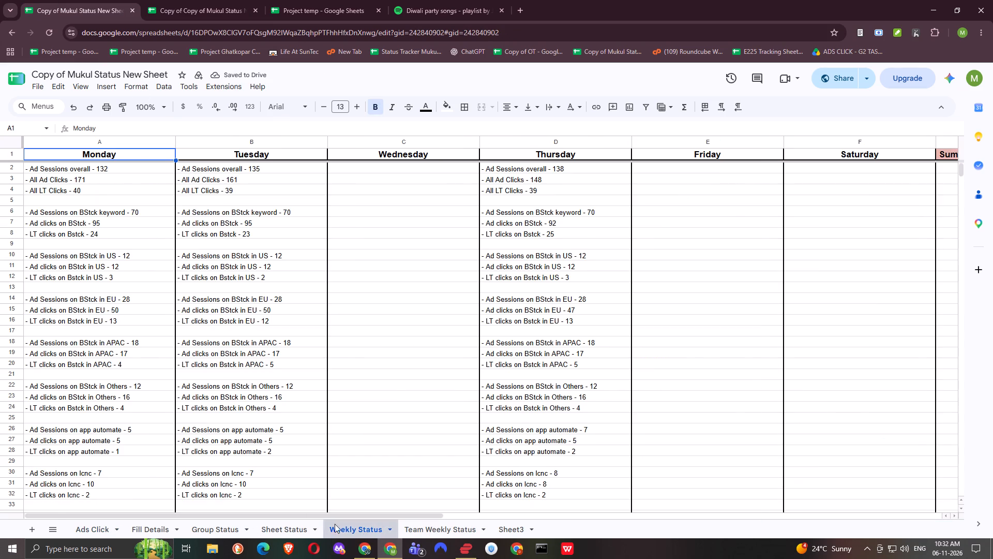
left_click(287, 520)
scroll(242, 243, "up", 11)
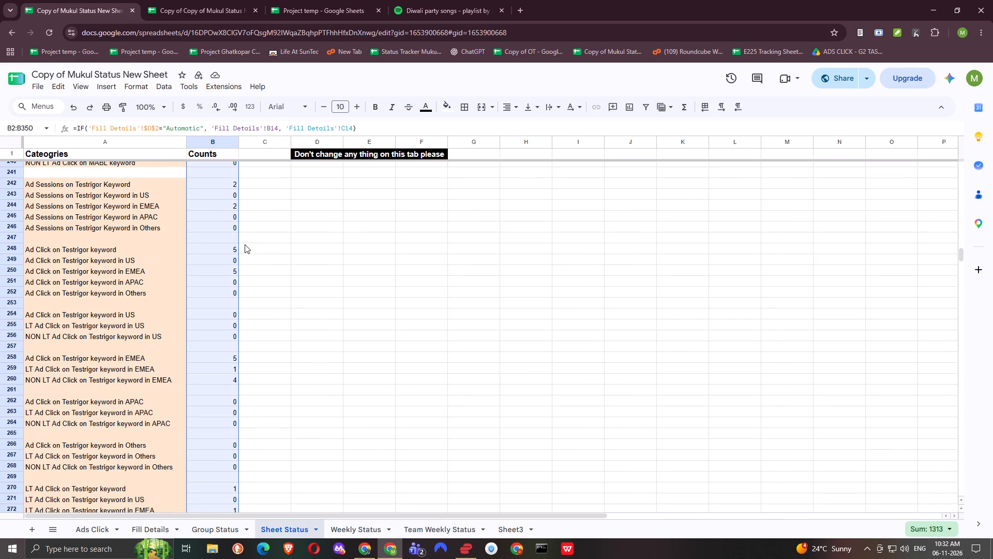
key("ctrl+c")
key("ctrl+c")
key("ctrl+c")
middle_click(214, 9)
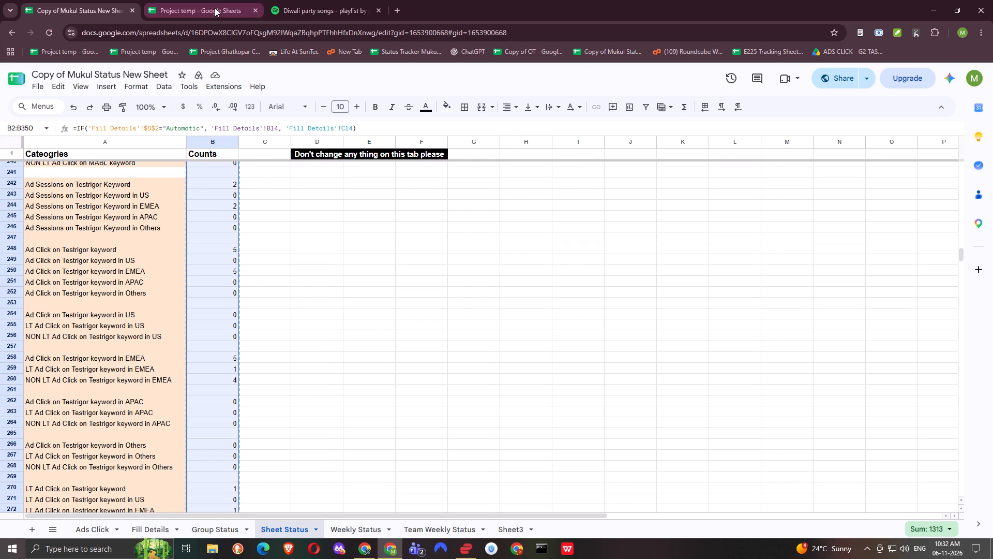
left_click(215, 8)
scroll(775, 227, "down", 3, "shift")
key("ctrl+shift+v")
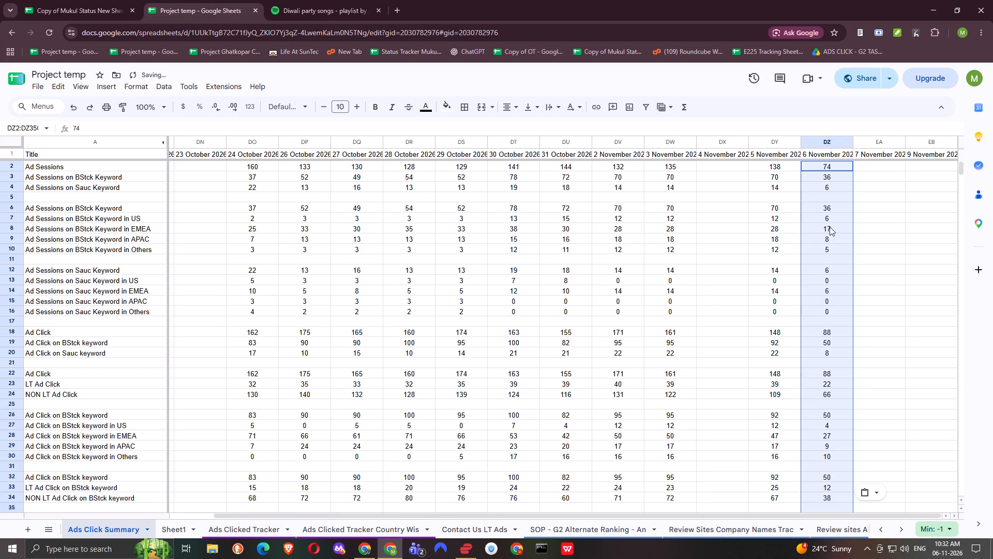
left_click(749, 185)
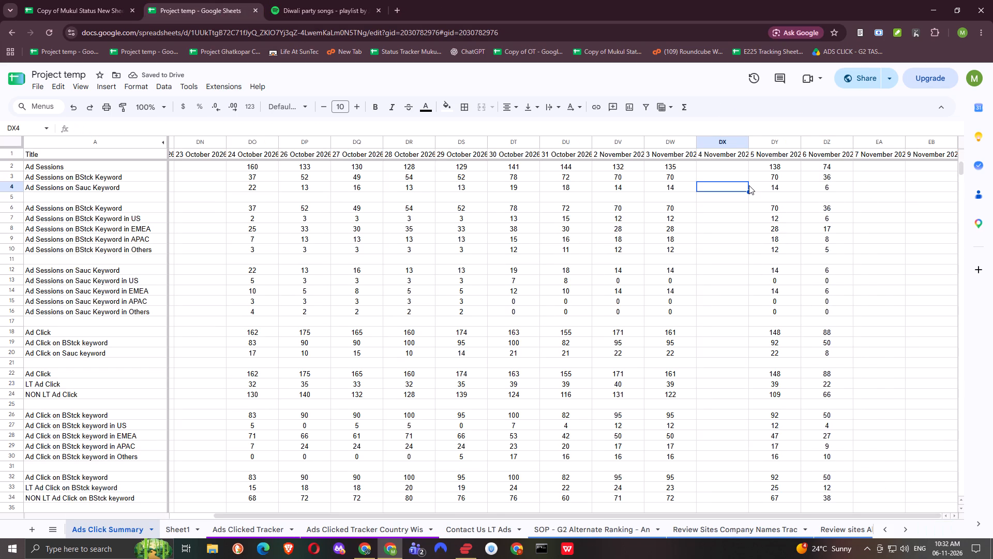
left_click(92, 7)
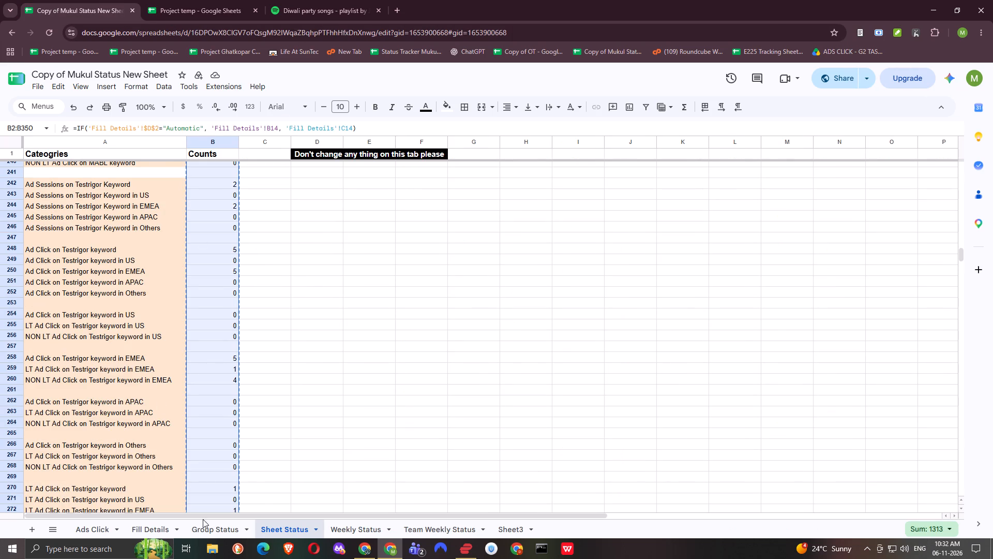
Copy the Weekly Status text G4:G68 from Group Status and paste it as values under Friday in the Weekly Status sheet.
left_click(217, 534)
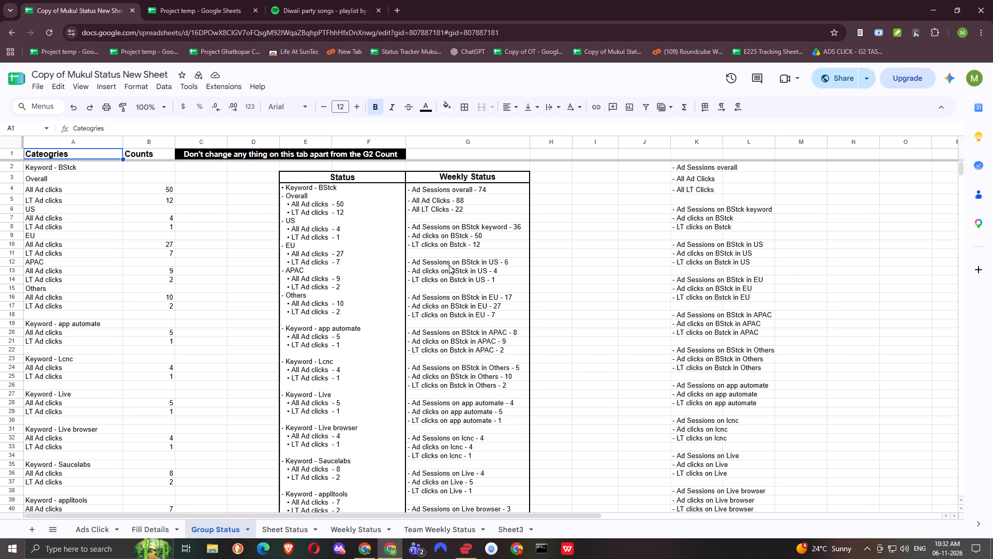
left_click_drag(465, 191, 469, 464)
scroll(470, 425, "down", 6)
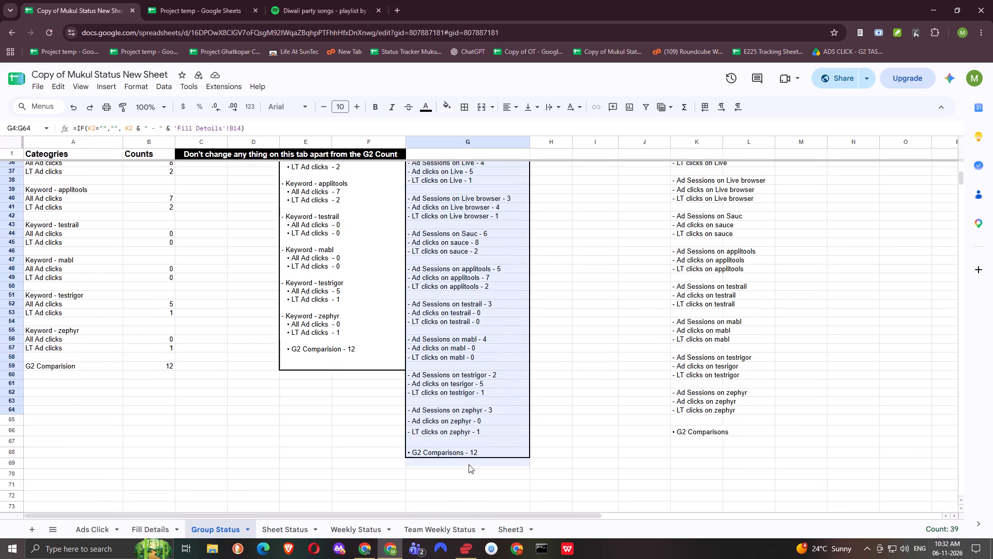
left_click_drag(469, 464, 467, 454)
key("ctrl+c")
key("ctrl+c")
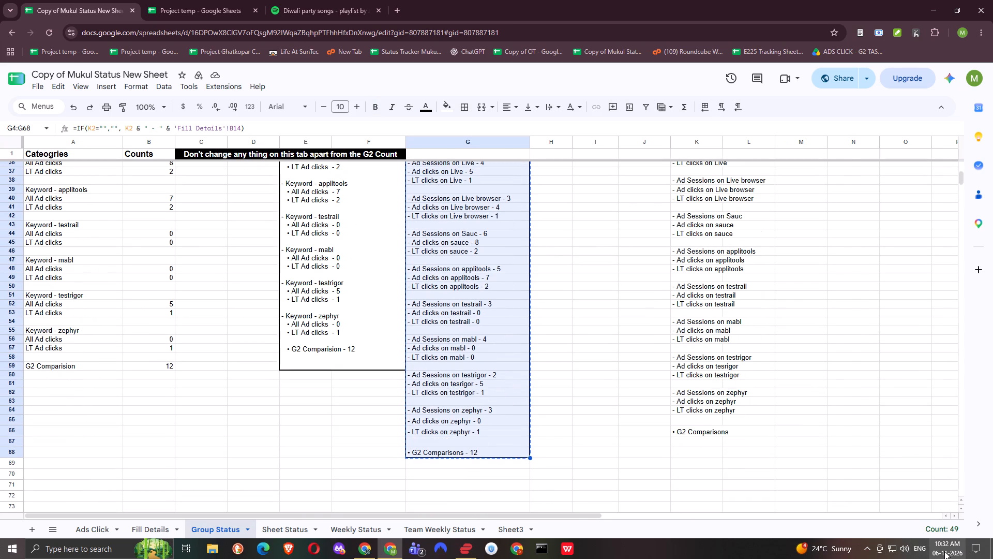
left_click(944, 551)
left_click(944, 552)
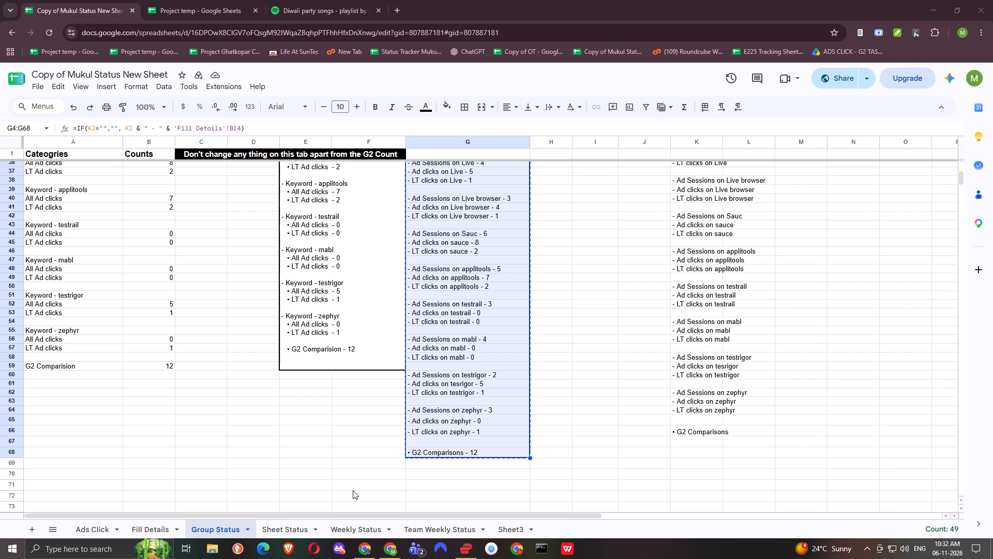
left_click(427, 519)
left_click(374, 525)
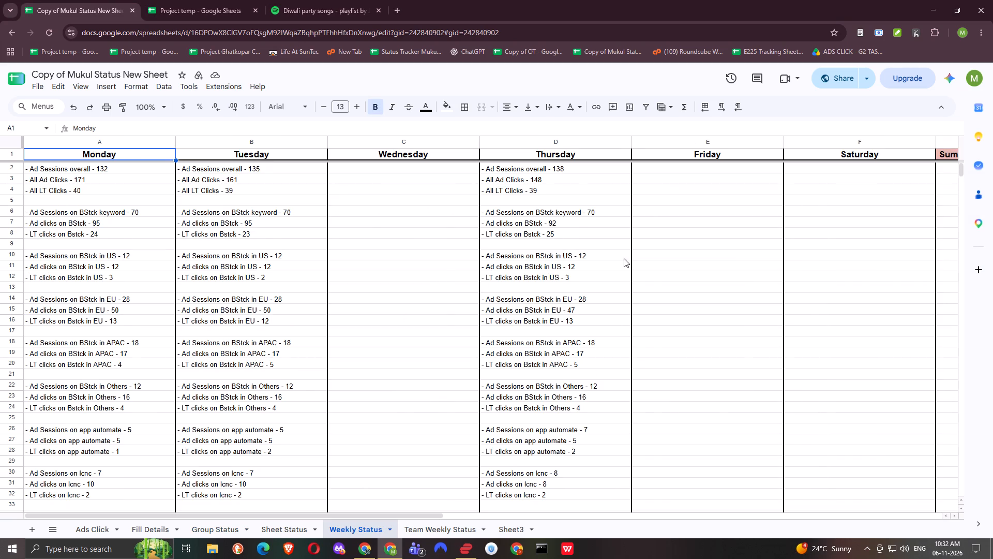
scroll(663, 174, "up", 3)
left_click(665, 171)
key("ctrl+shift+v")
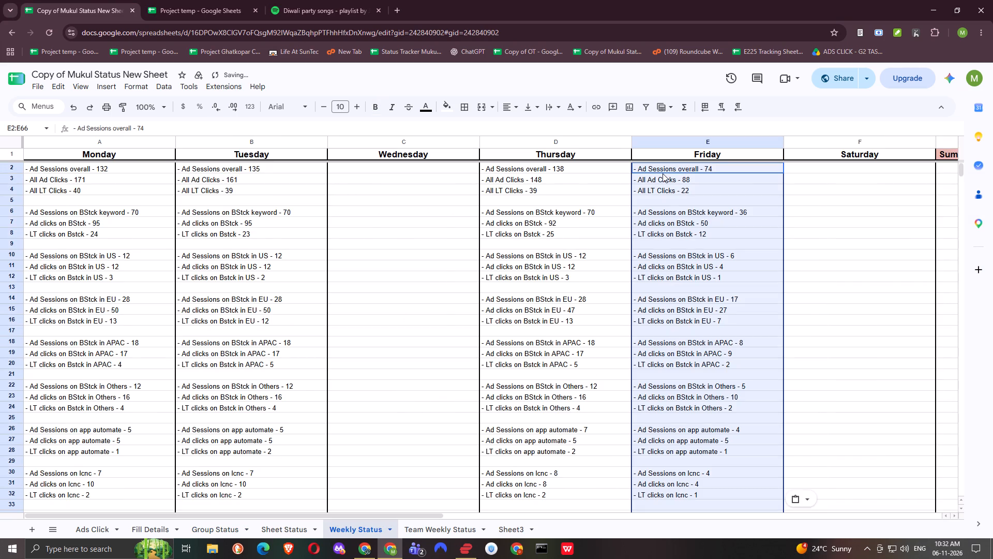
scroll(669, 219, "down", 5, "shift")
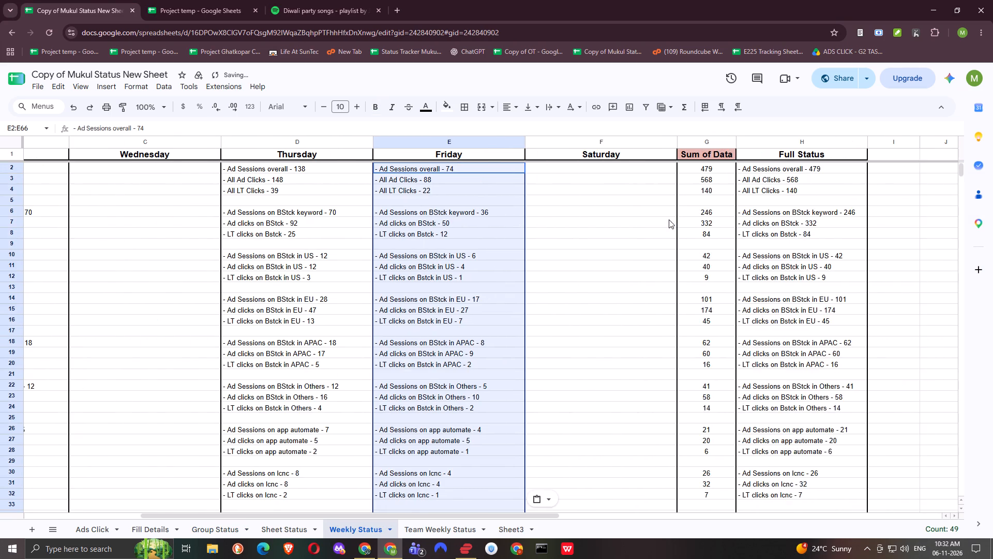
scroll(639, 248, "up", 10, "shift")
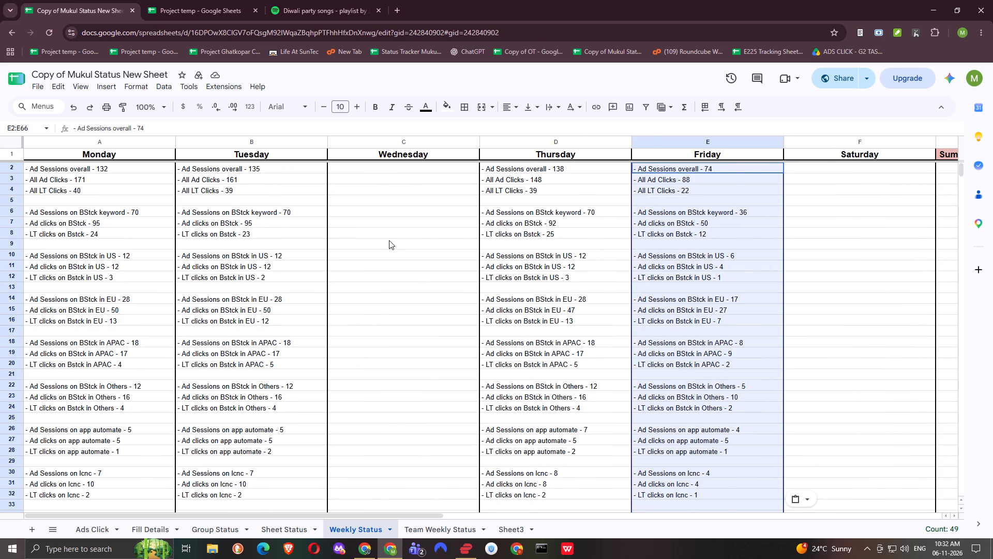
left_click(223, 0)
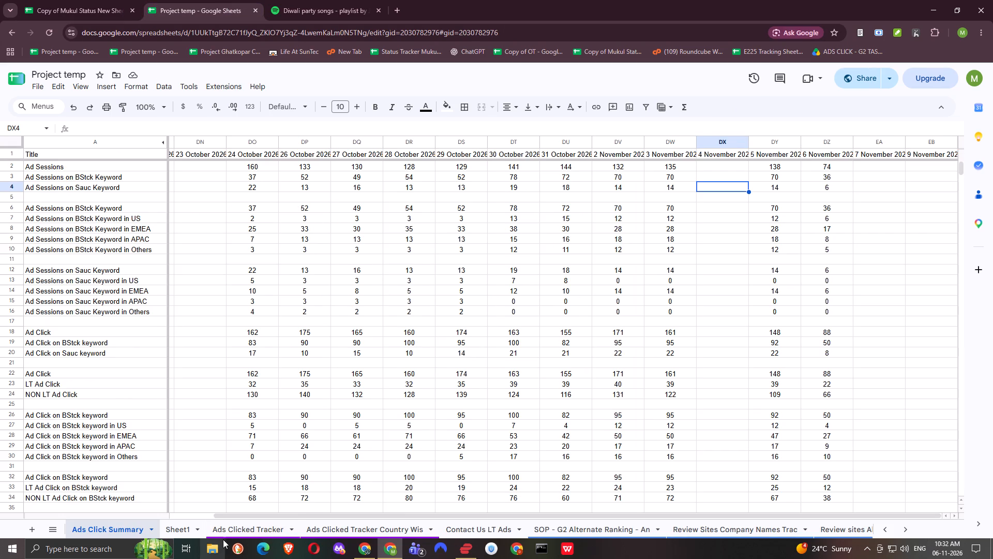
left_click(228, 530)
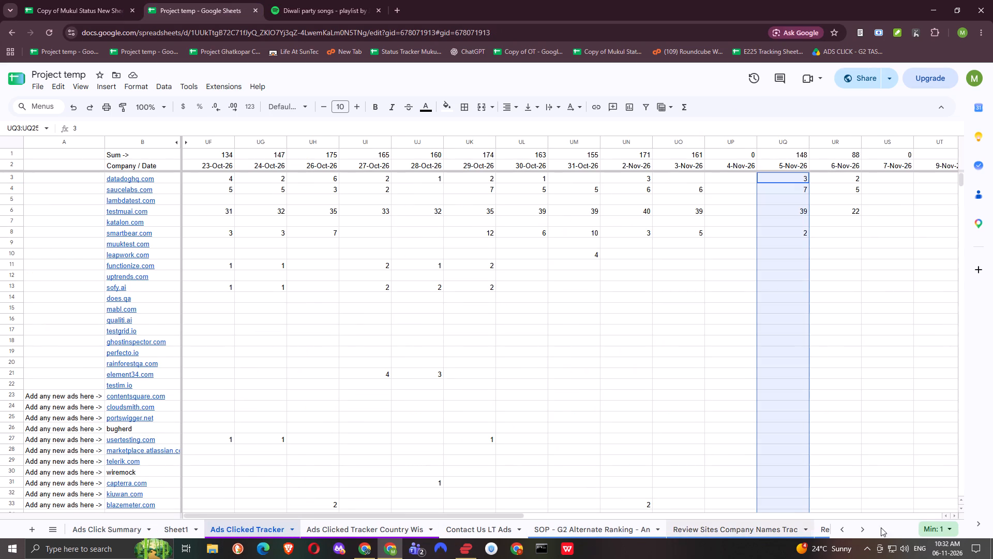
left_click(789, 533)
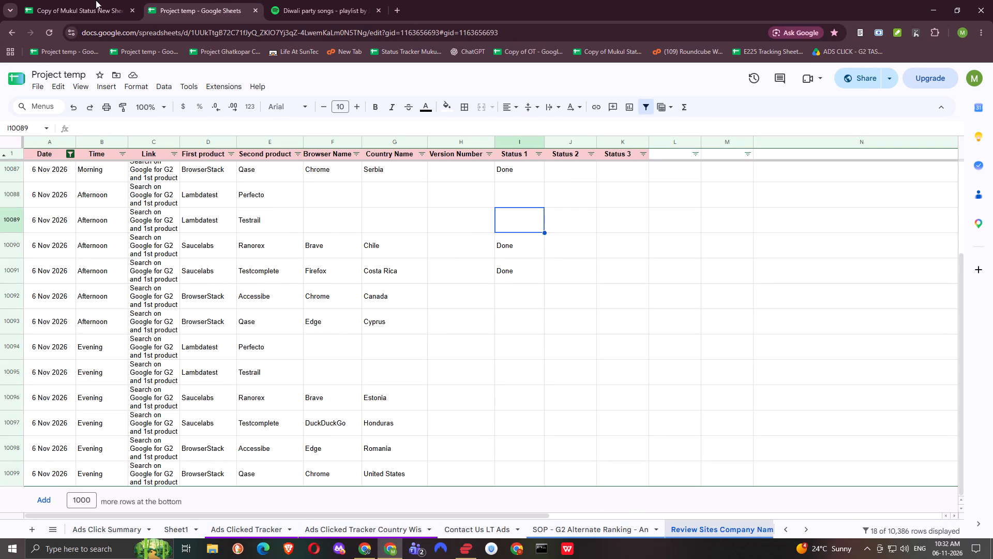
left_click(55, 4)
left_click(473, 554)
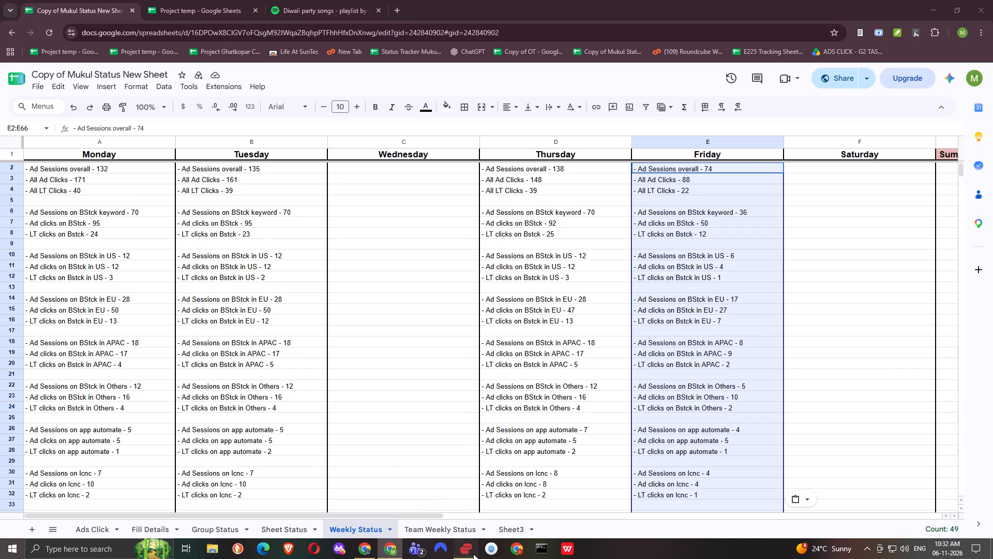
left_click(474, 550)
Open the status workbook's Ads Click sheet, switch to ExpressVPN, search locations for uk, and connect to UK - East London.
left_click(90, 535)
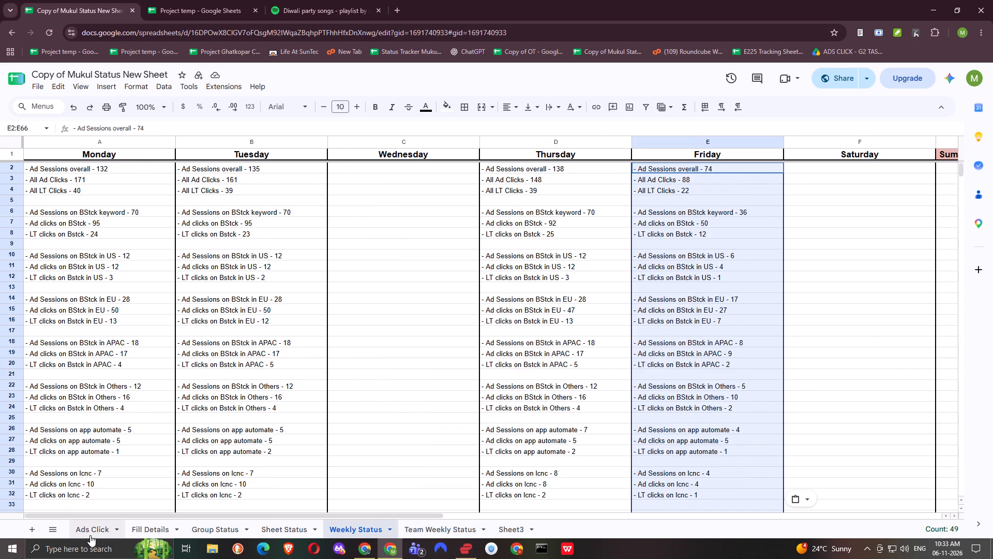
left_click(470, 554)
left_click(432, 254)
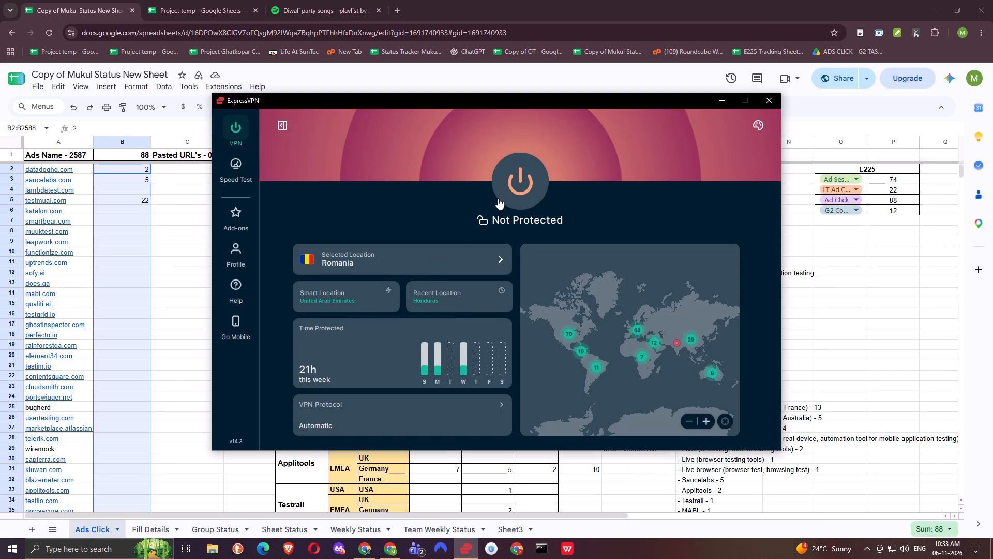
left_click(612, 146)
key("u")
key("k")
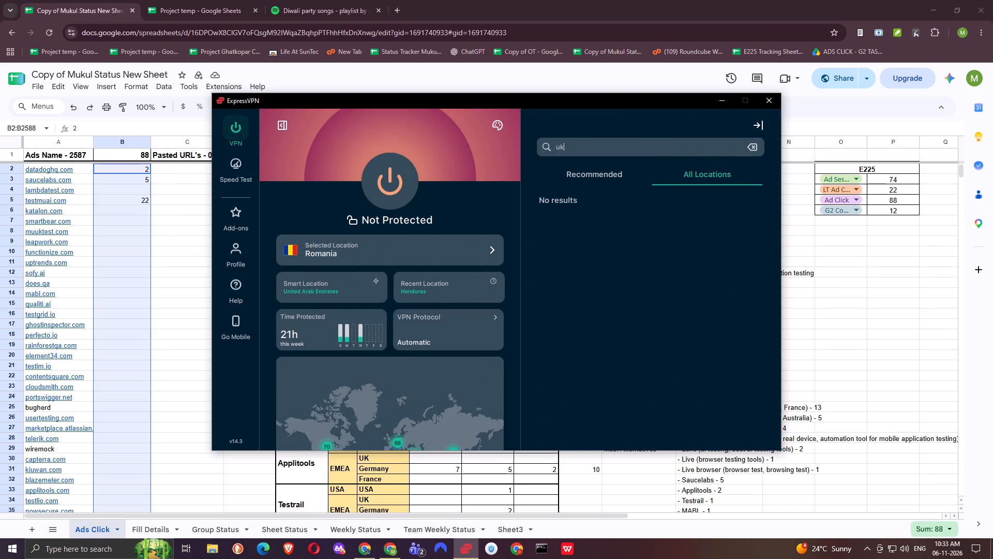
left_click(666, 234)
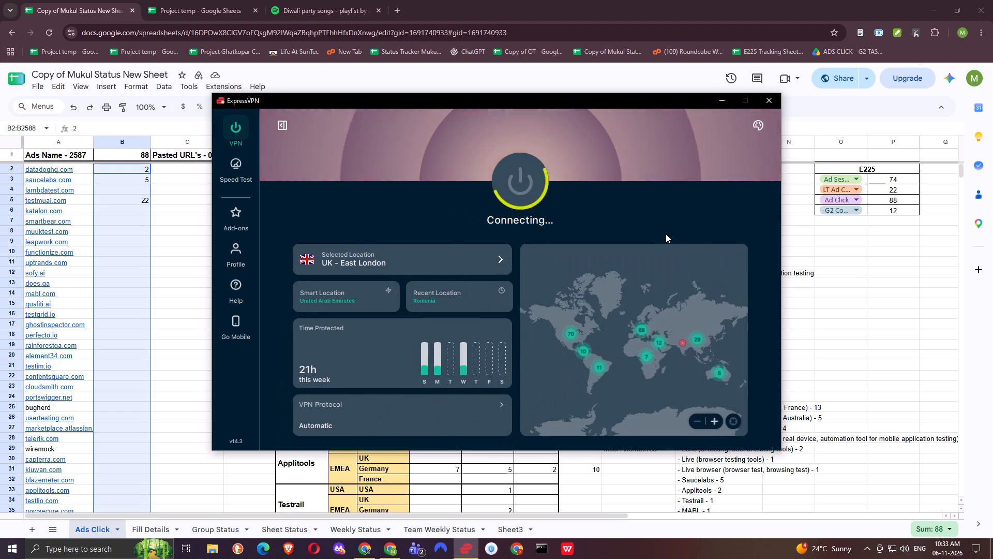
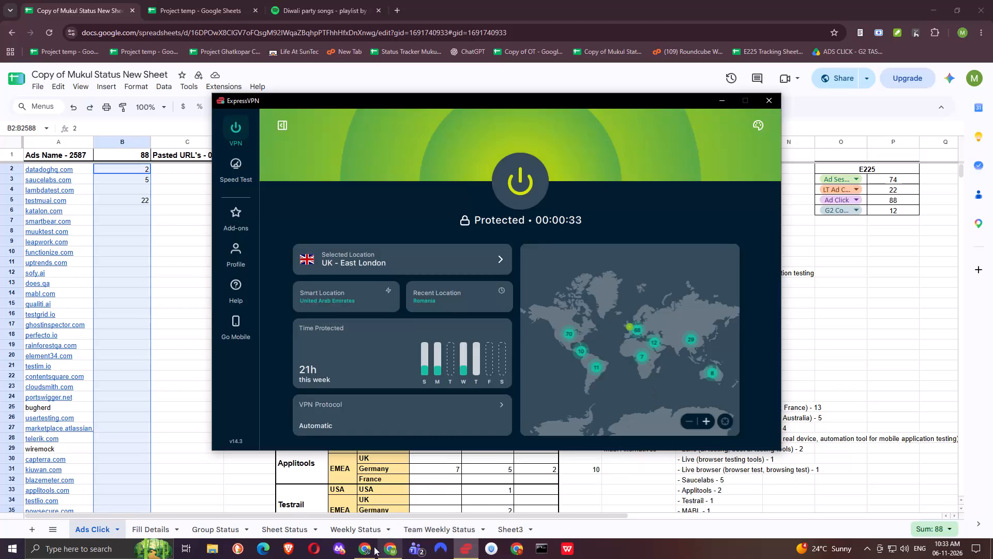
Switch to the testmu Chrome profile, close its blank new-tab window, and bring up that profile's window launch options.
left_click(362, 550)
left_click(992, 0)
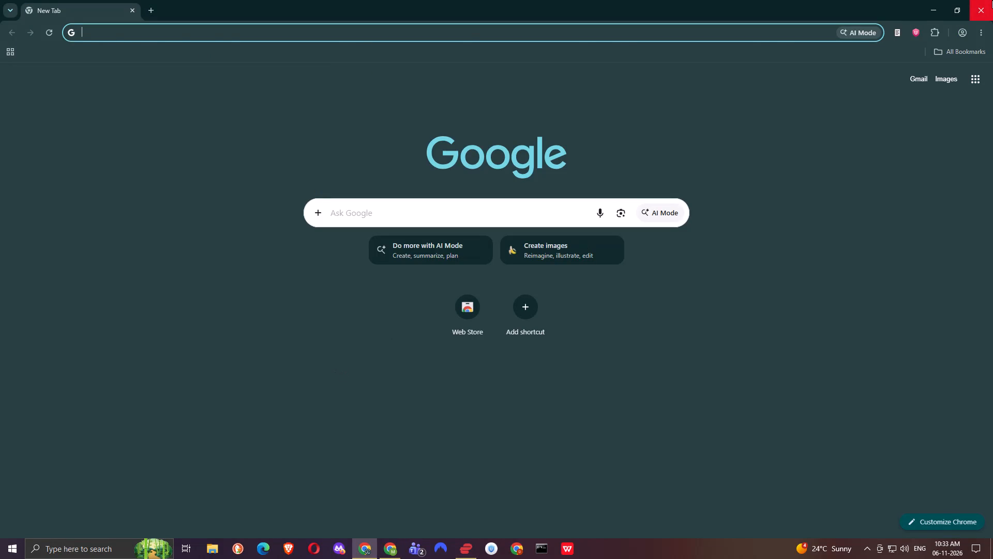
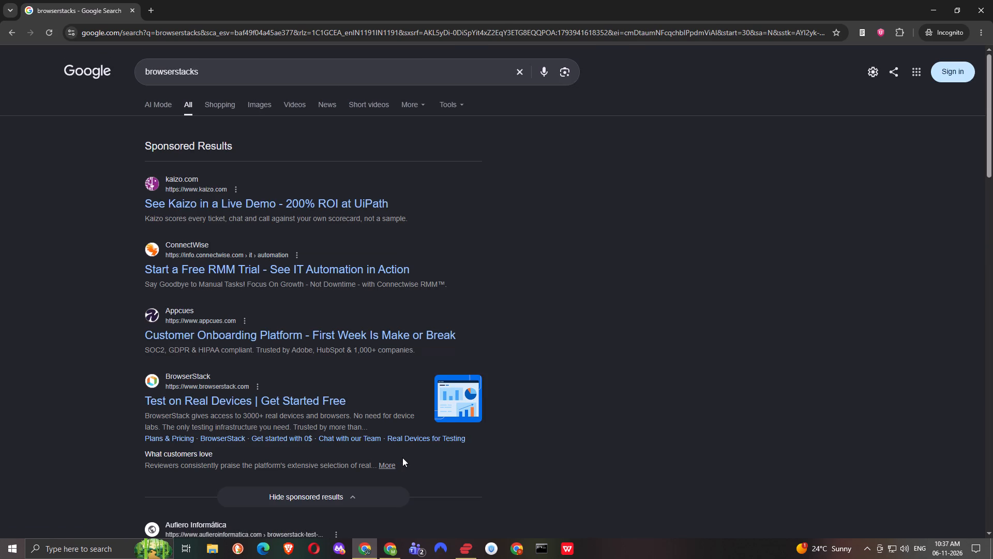
Look through the browserstacks results in the incognito window and refine the Google search to browserstacks alternatives.
scroll(499, 512, "down", 14)
scroll(361, 392, "down", 5)
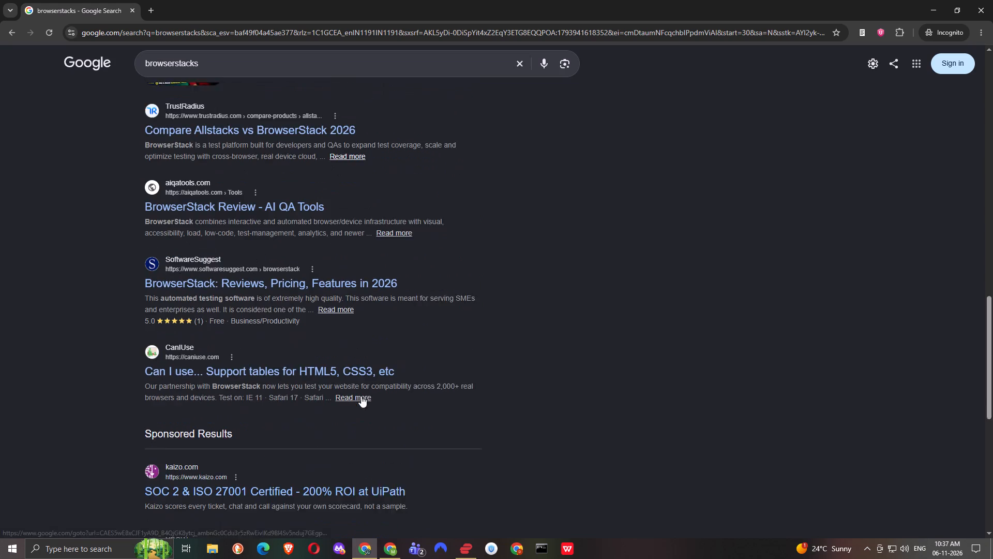
scroll(341, 363, "down", 4)
left_click(243, 66)
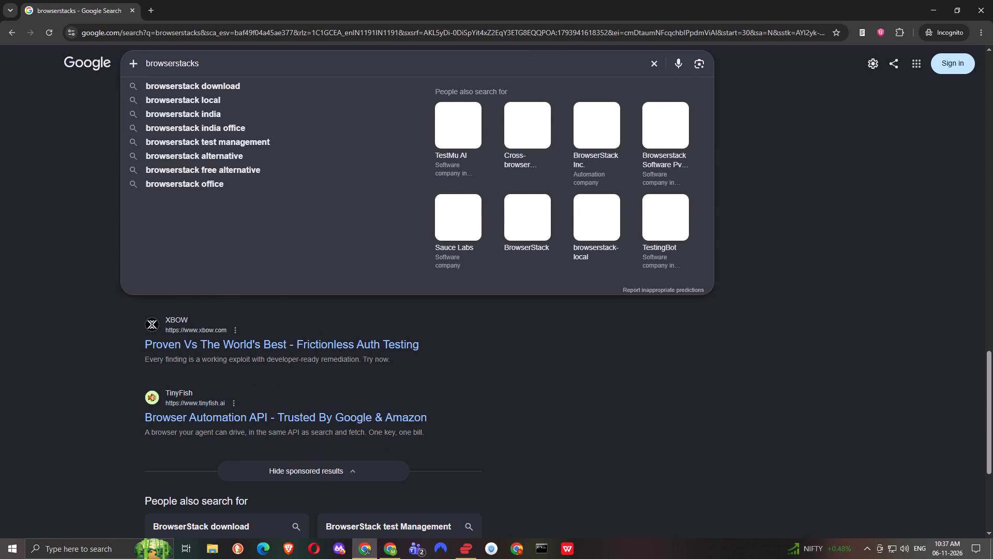
key("space")
type("alternatives")
key("Return")
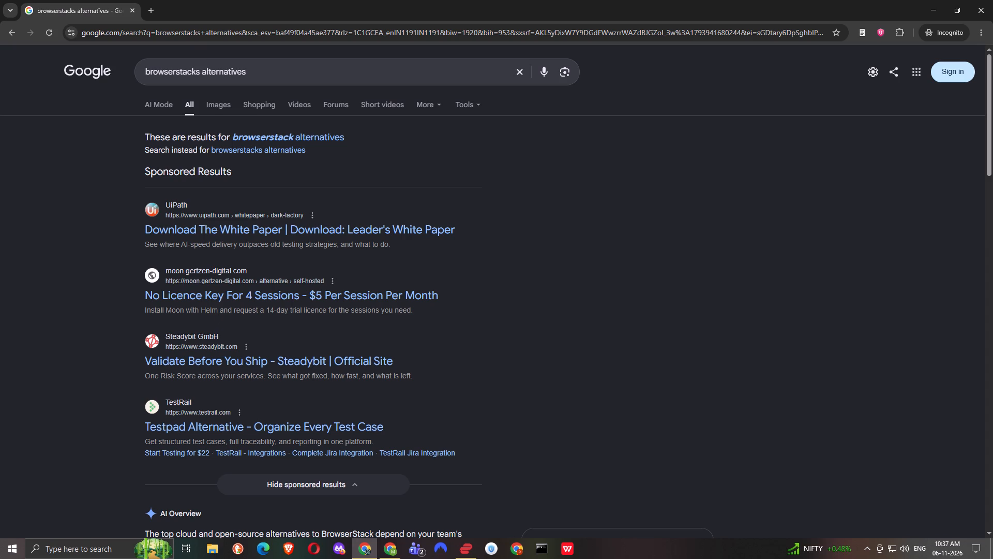
Examine the first two pages of results for the alternatives search, including sponsored entries, and open the third page.
scroll(219, 311, "down", 13)
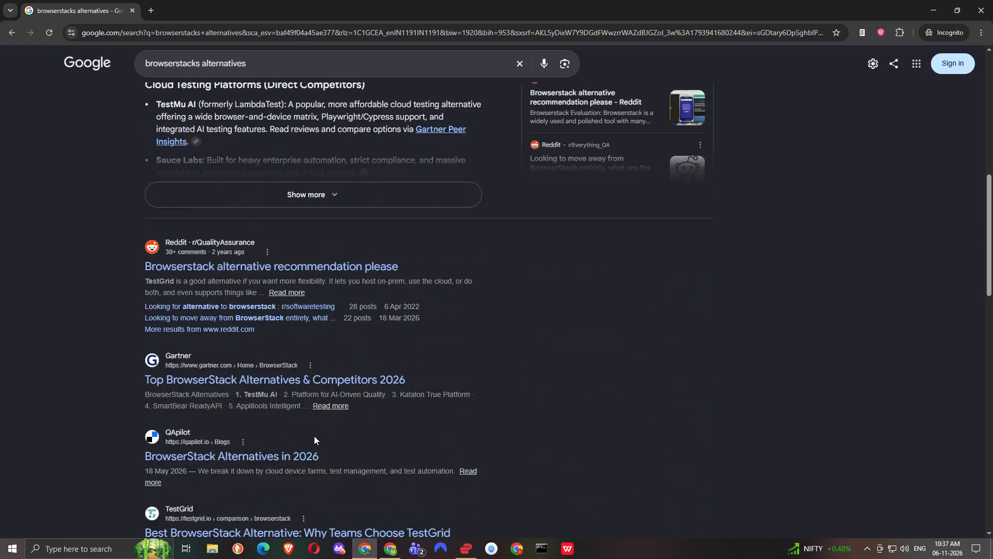
scroll(314, 436, "down", 7)
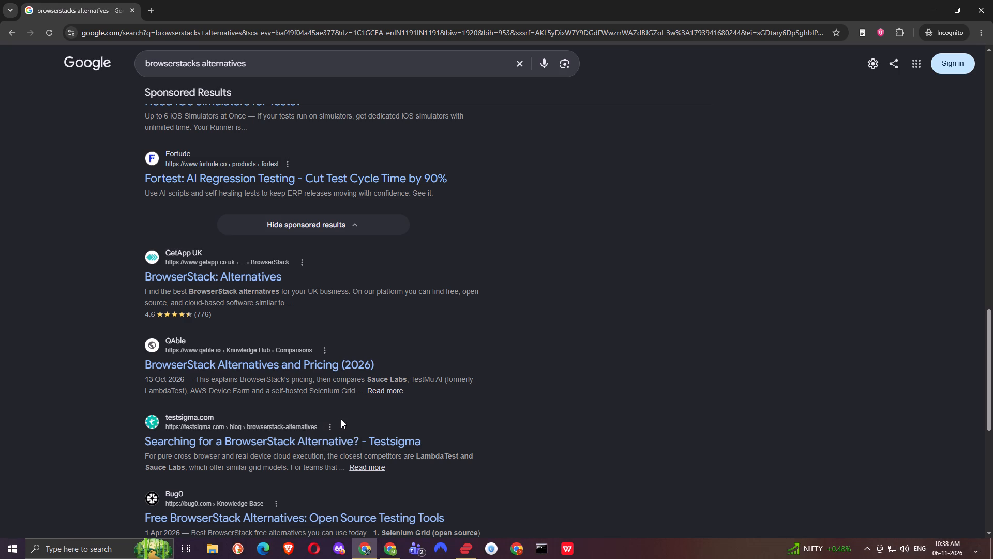
scroll(341, 419, "down", 10)
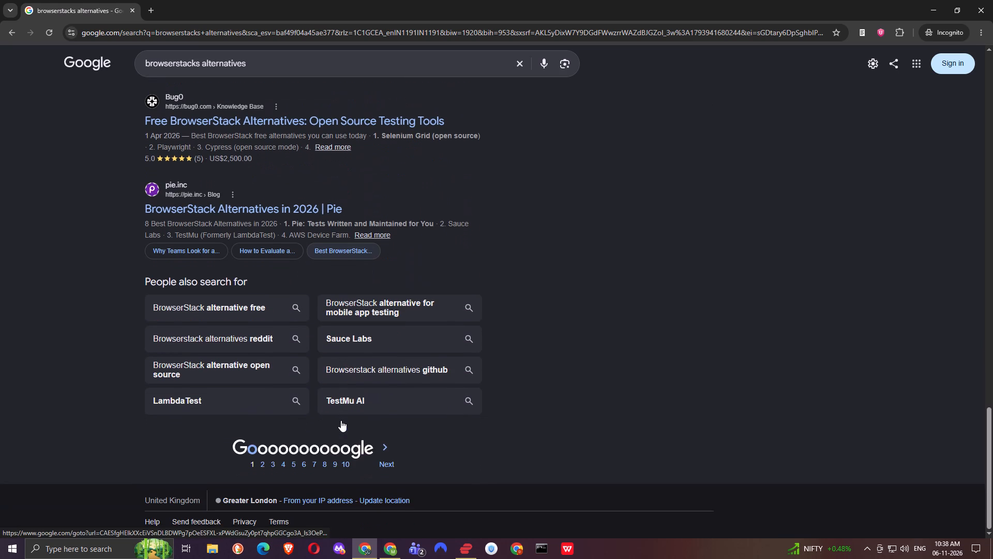
scroll(341, 420, "down", 6)
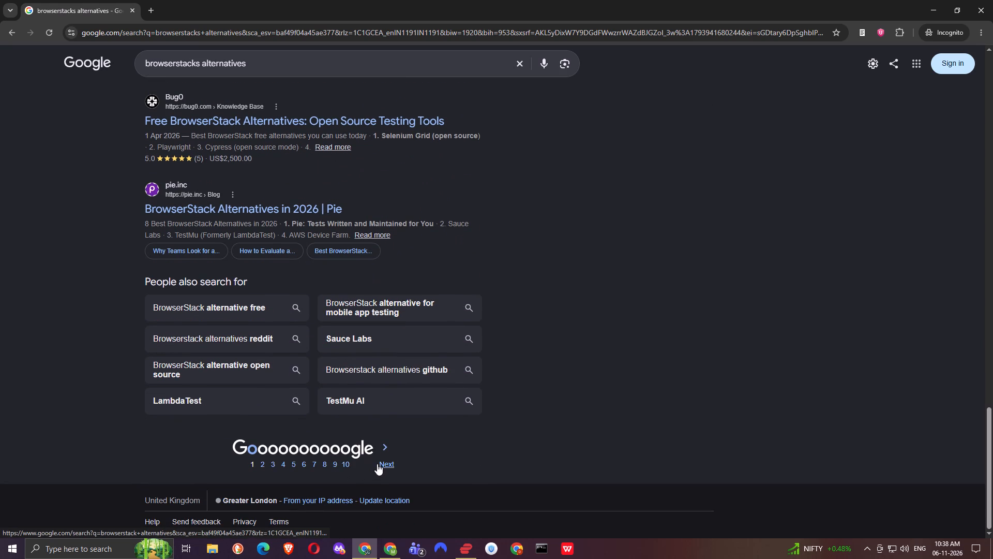
left_click(381, 462)
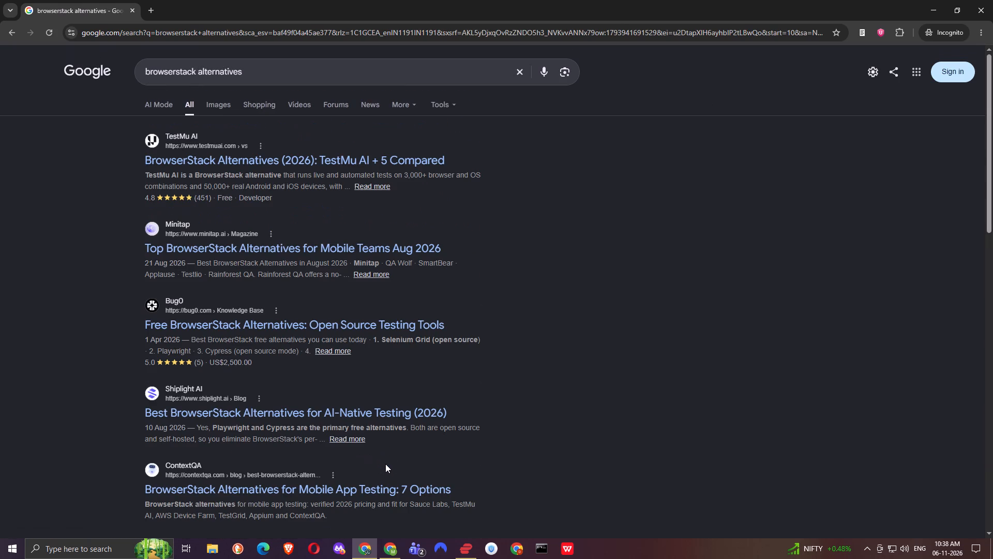
scroll(386, 462, "down", 18)
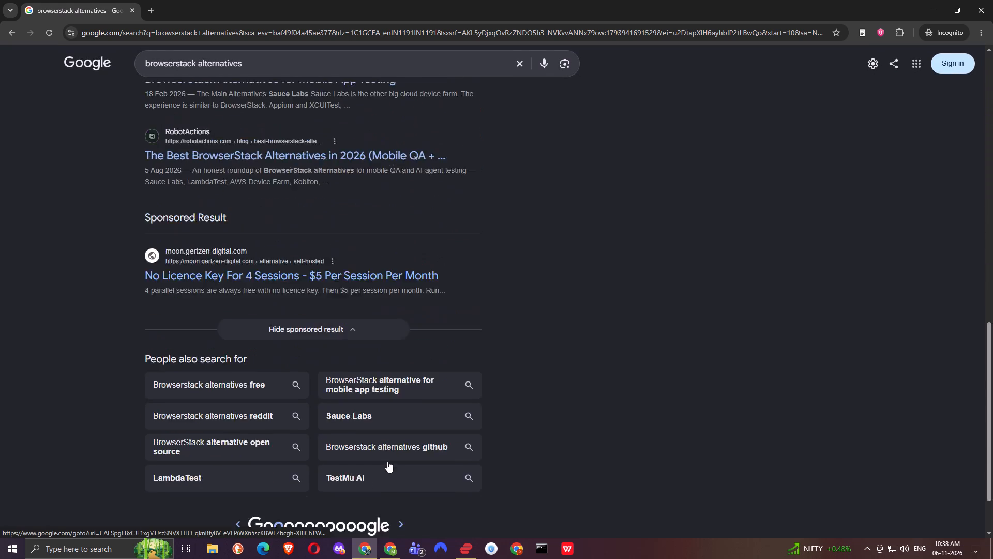
left_click(399, 458)
Refine the Google search to browserstack alternatives free, look through the first page of results, and open the second page.
left_click(271, 79)
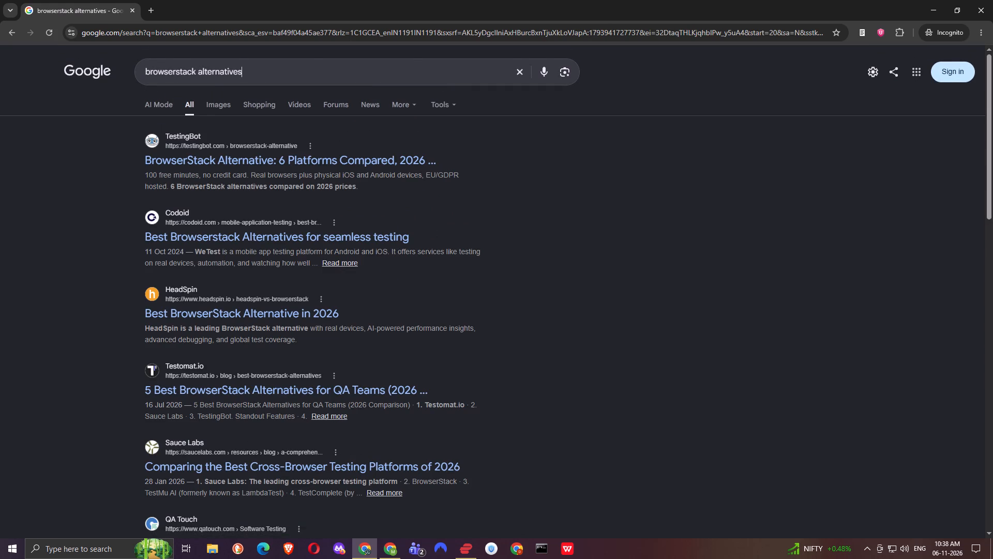
key("space")
type("free")
key("Return")
scroll(359, 333, "down", 4)
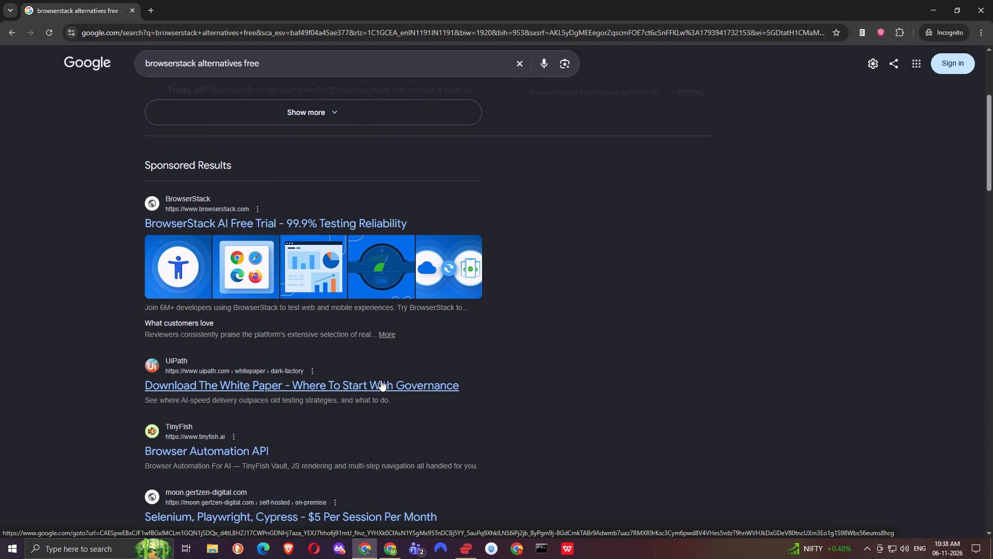
scroll(372, 378, "down", 16)
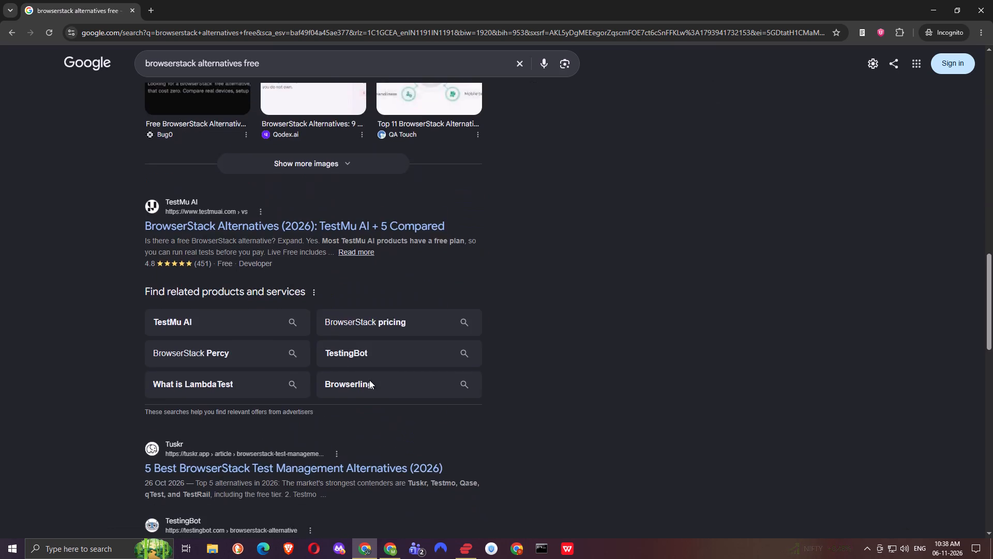
scroll(369, 380, "down", 10)
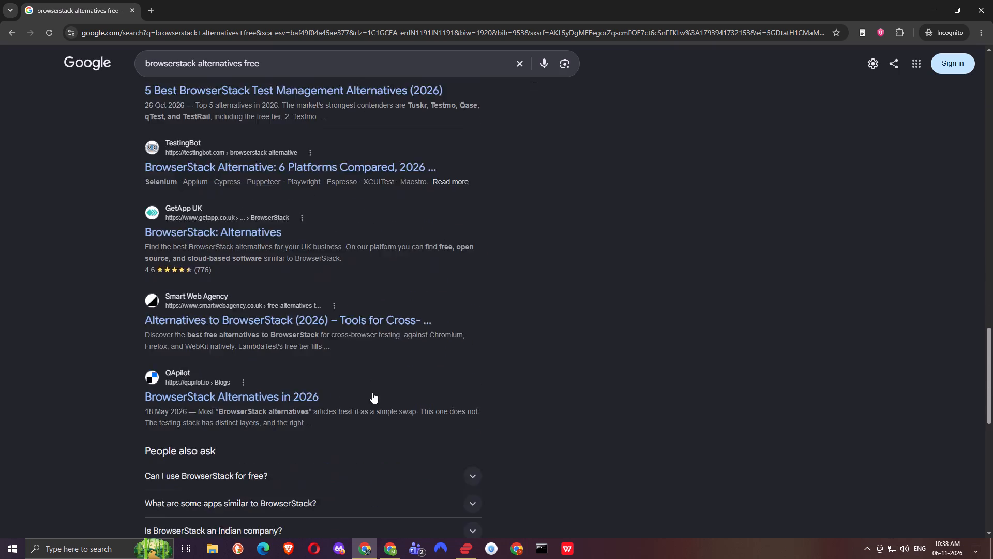
scroll(378, 411, "down", 9)
left_click(387, 449)
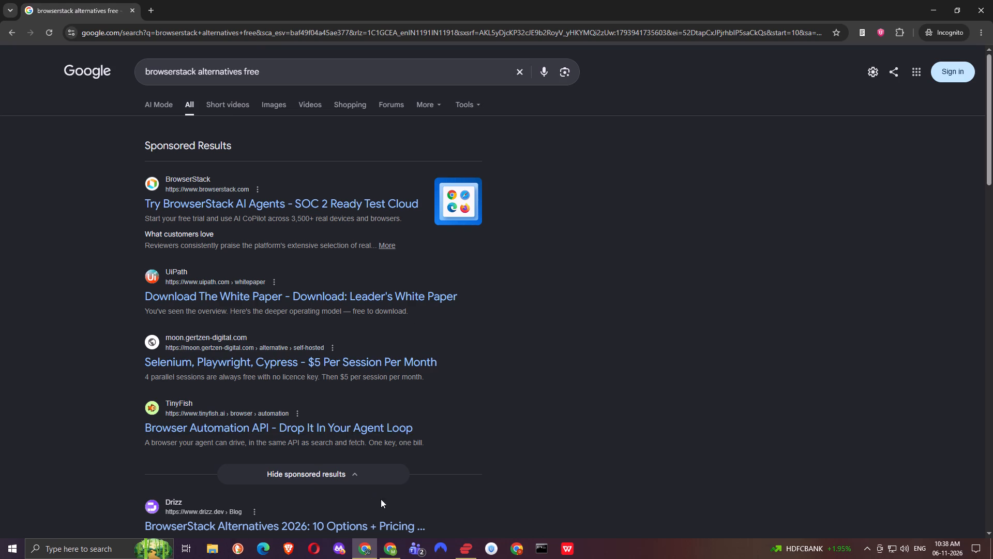
Switch to the status workbook and set the Browserstack Testmu counts on Ads Click to 2 for UK and 1 for Germany.
left_click(389, 545)
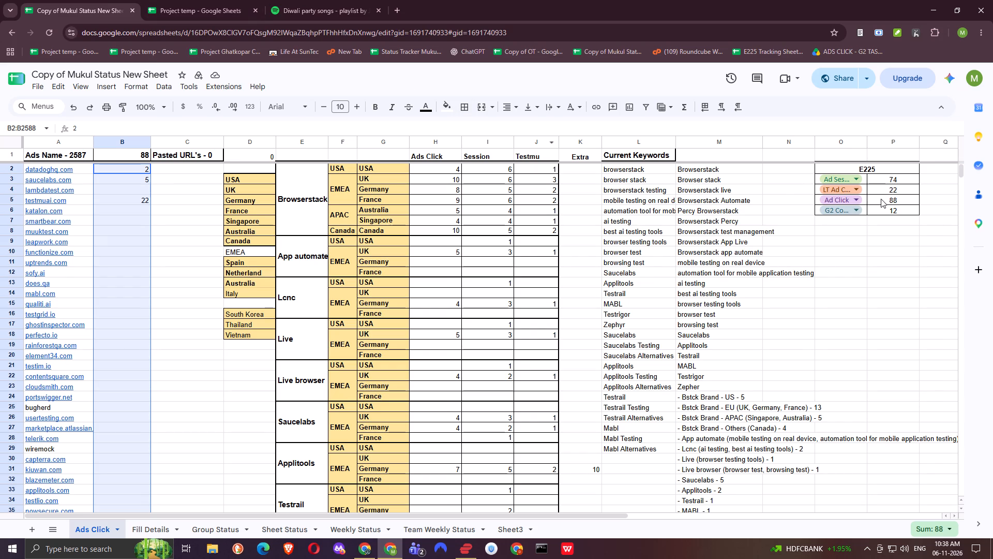
left_click(887, 199)
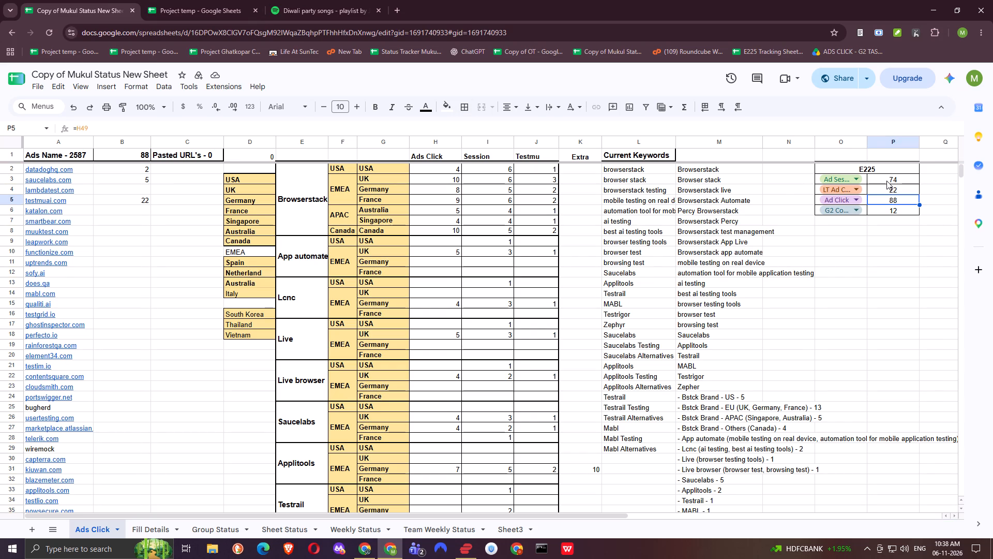
left_click(886, 181)
left_click(886, 188)
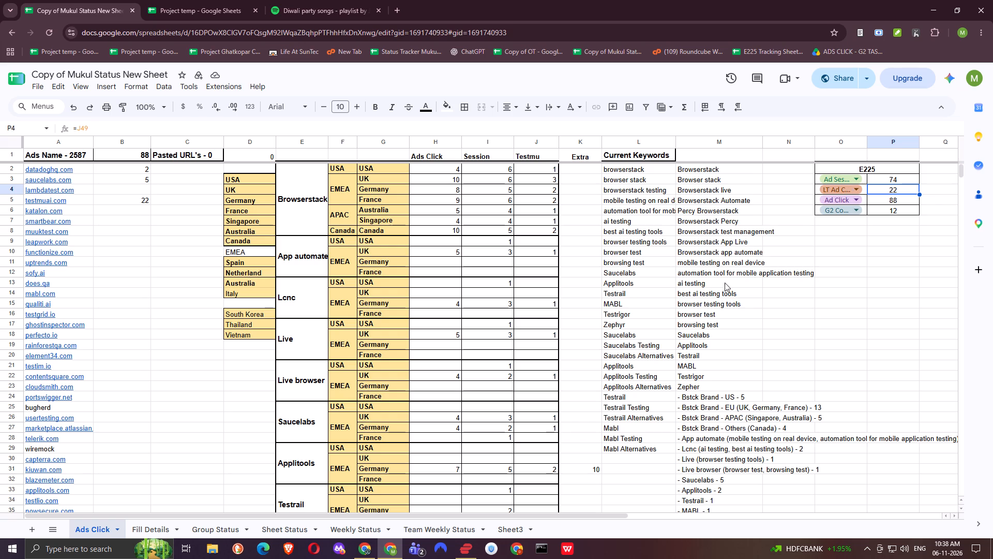
left_click(530, 304)
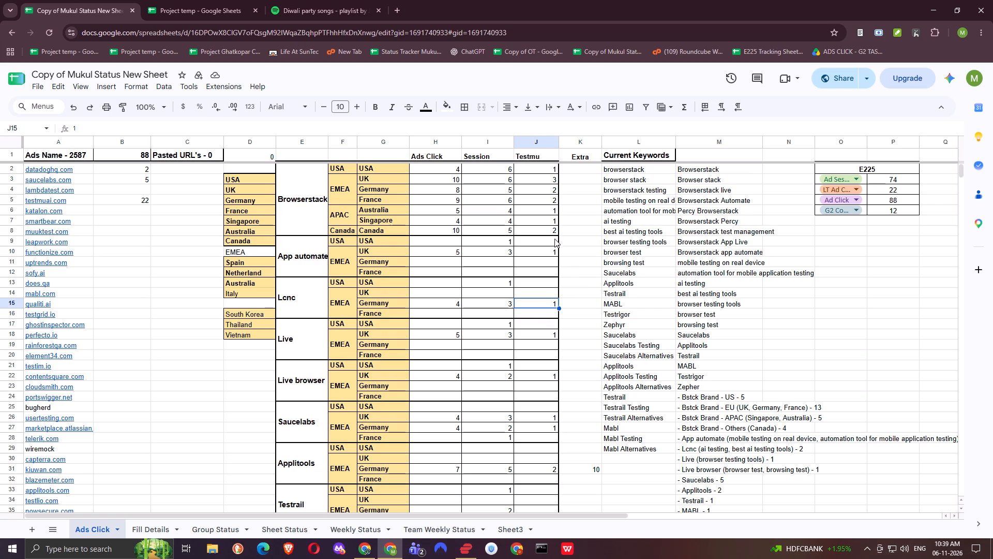
left_click(544, 178)
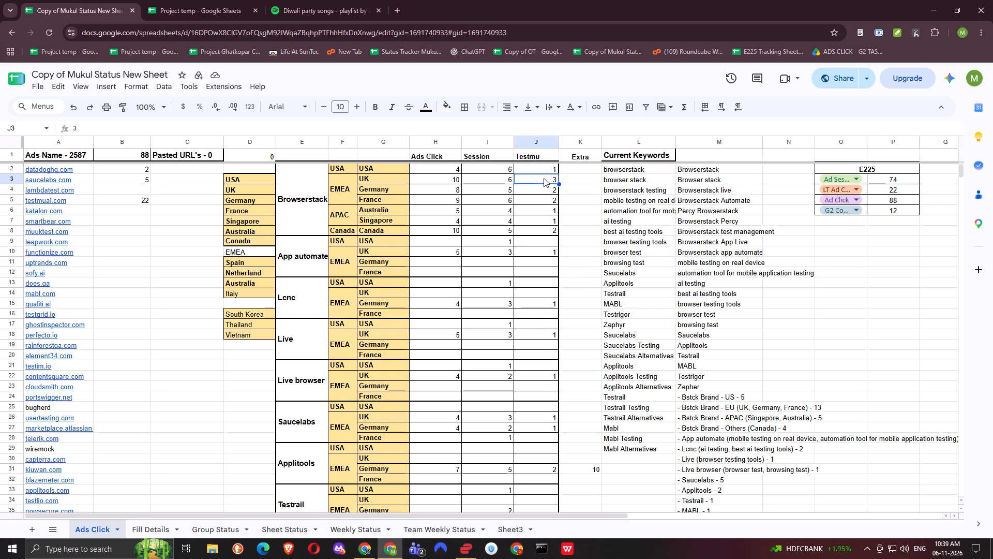
key("2")
key("Left")
key("Down")
key("Right")
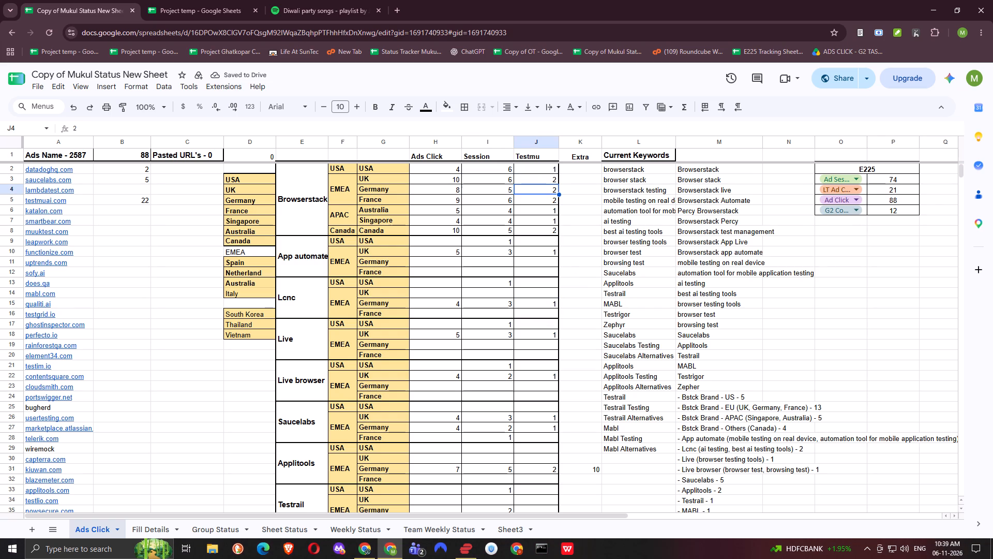
key("1")
key("Down")
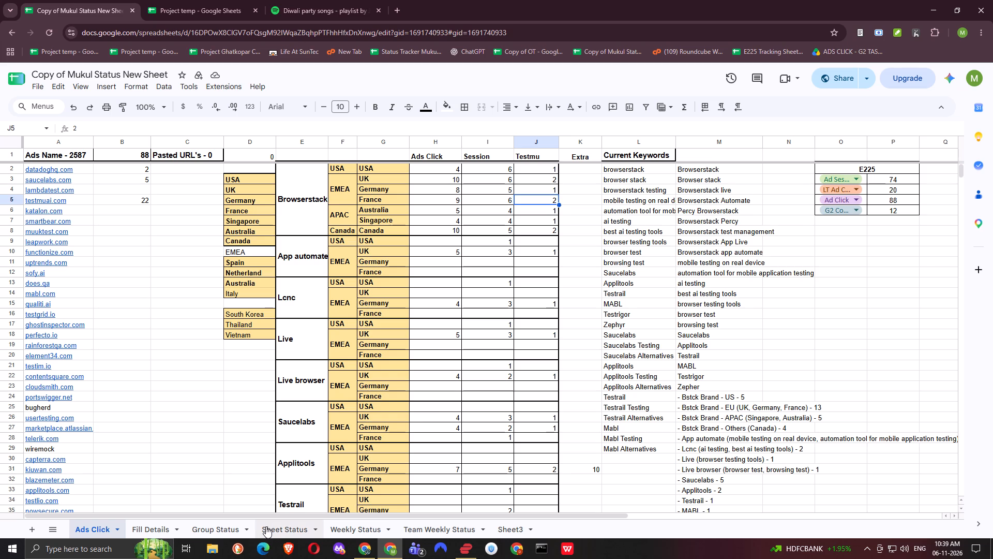
Copy the status text G4:G68 from Group Status and paste it as values over Friday's E2:E66 in Weekly Status.
left_click(223, 527)
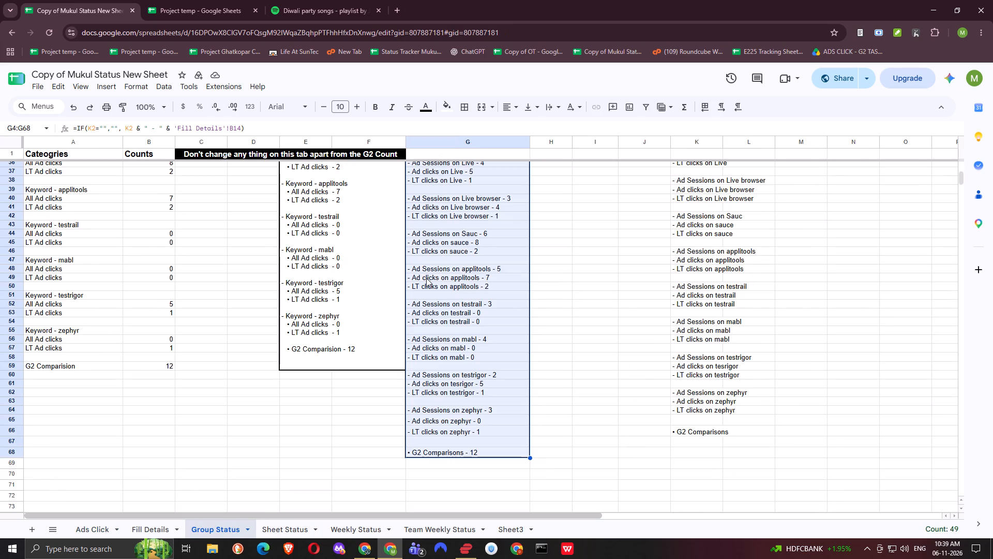
key("ctrl+c")
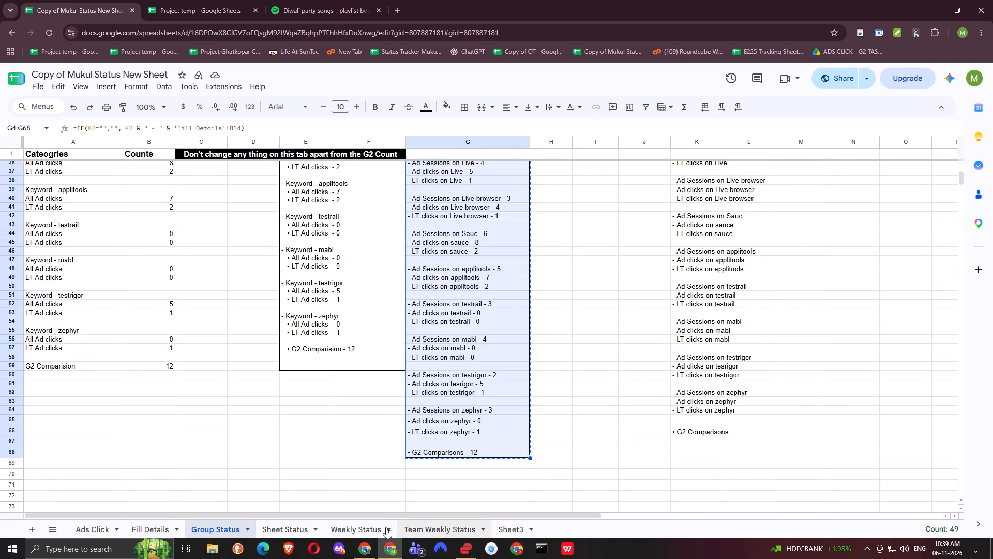
left_click(409, 531)
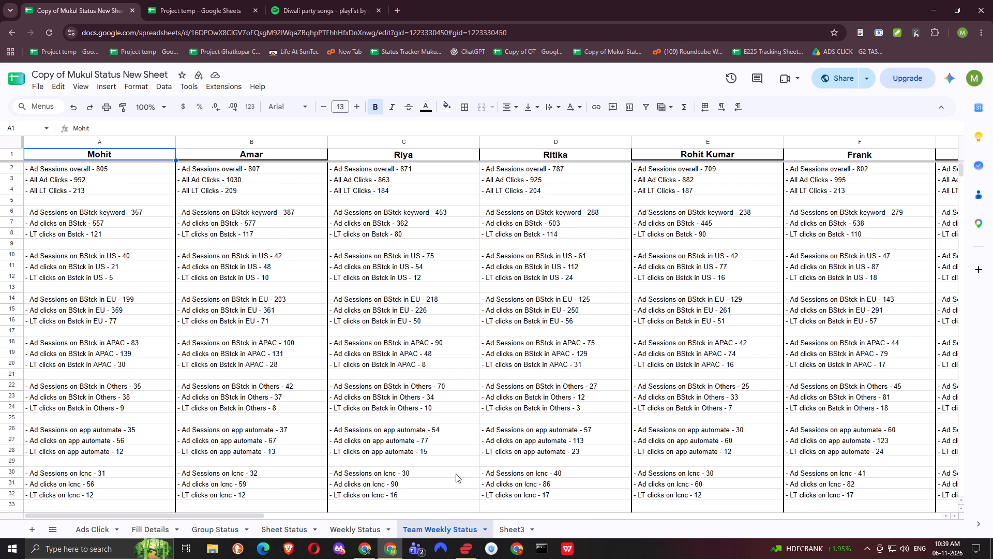
left_click(363, 526)
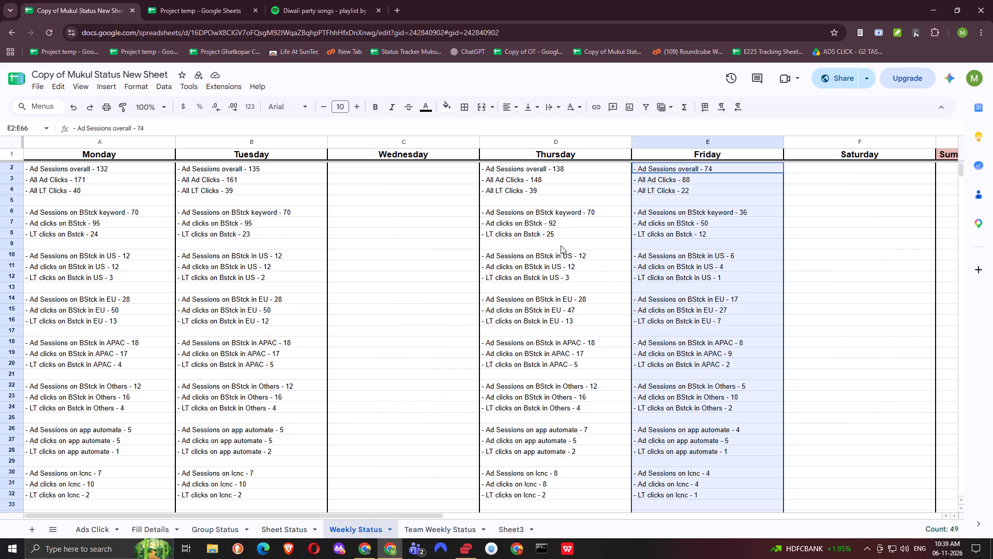
key("ctrl+shift+v")
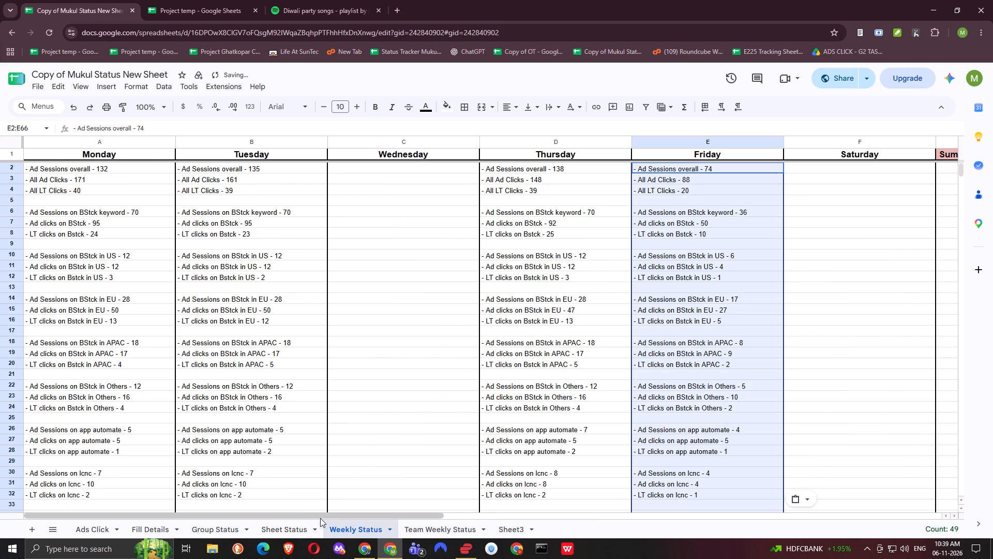
Copy the Sheet Status counts B2:B350 and paste them as values under 6 November in Project temp's Ads Click Summary, starting at DZ2.
left_click(281, 524)
key("ctrl+c")
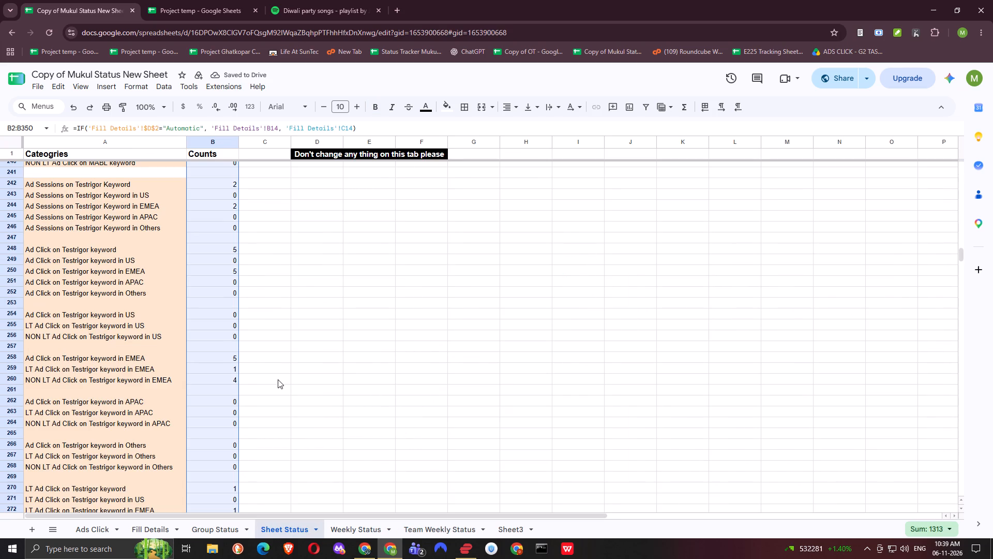
key("ctrl+c")
key("ctrl+c")
left_click(201, 0)
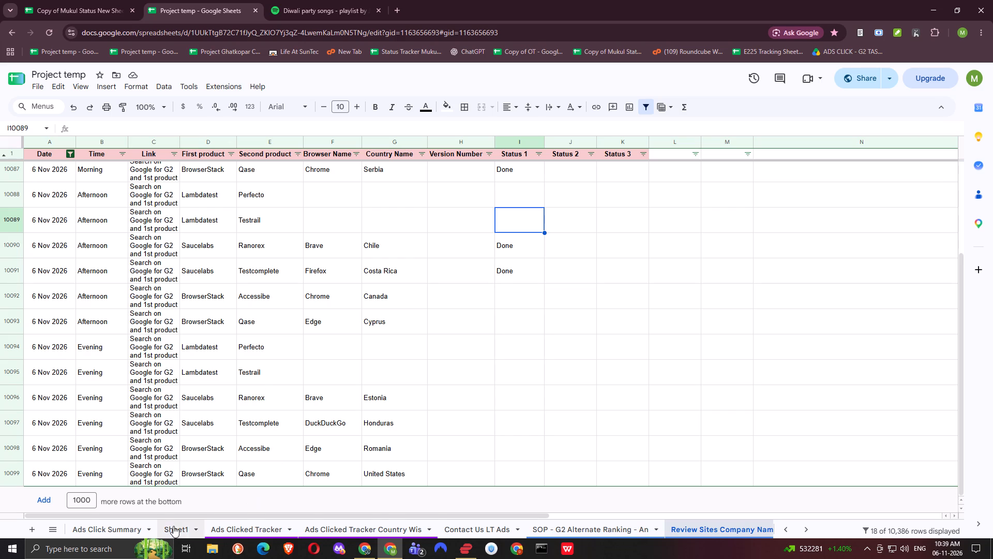
scroll(171, 525, "up", 2)
left_click(199, 522)
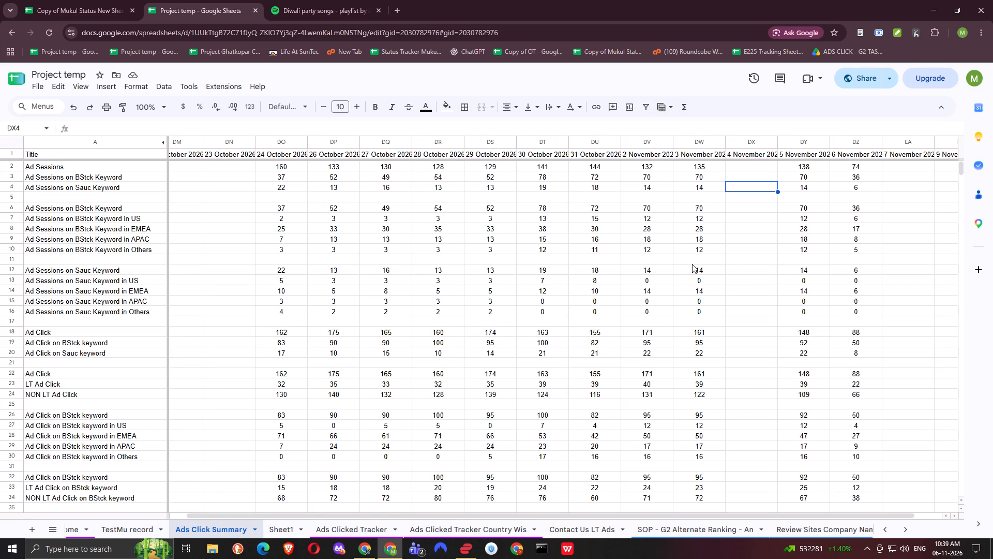
left_click(843, 164)
scroll(840, 165, "up", 4)
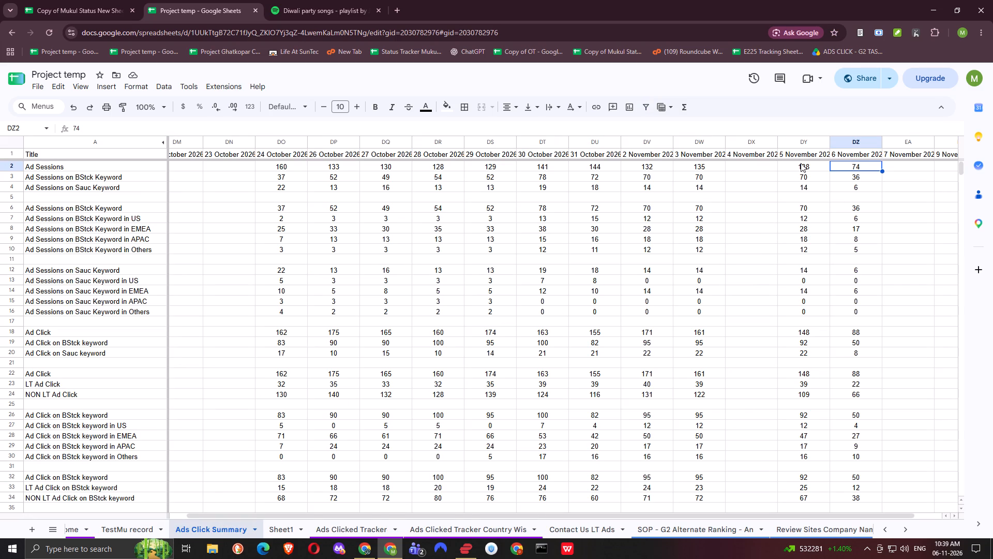
key("Up")
key("Down")
key("ctrl+shift+v")
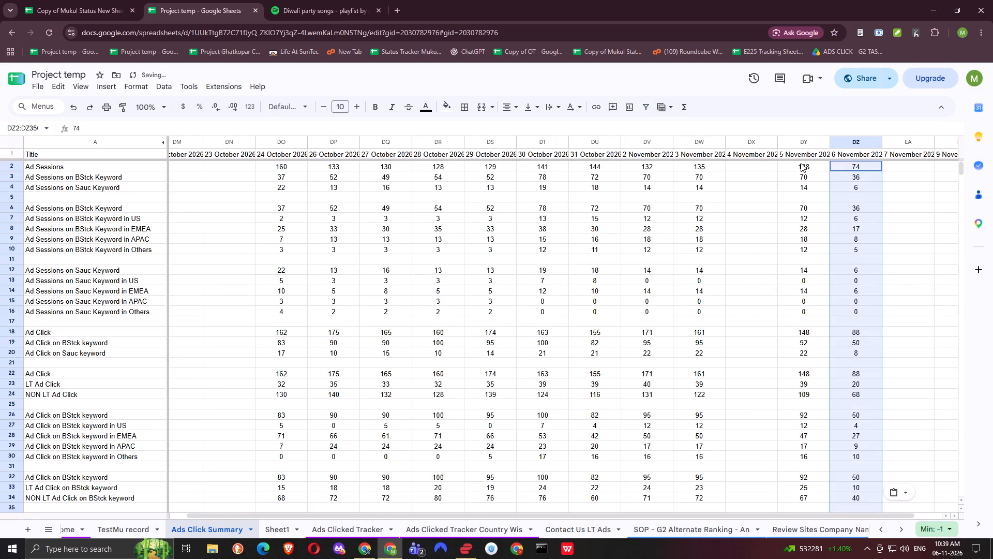
key("Down")
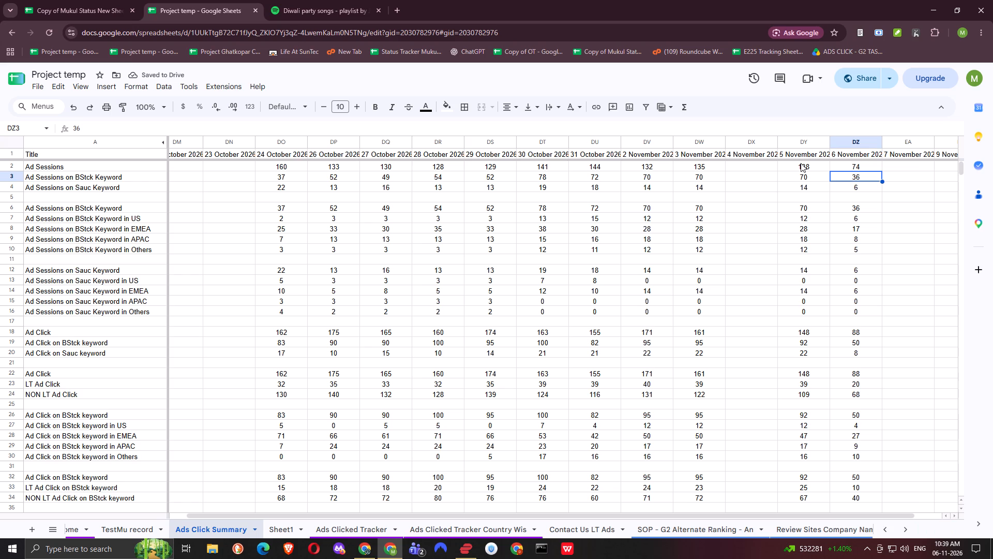
key("Up")
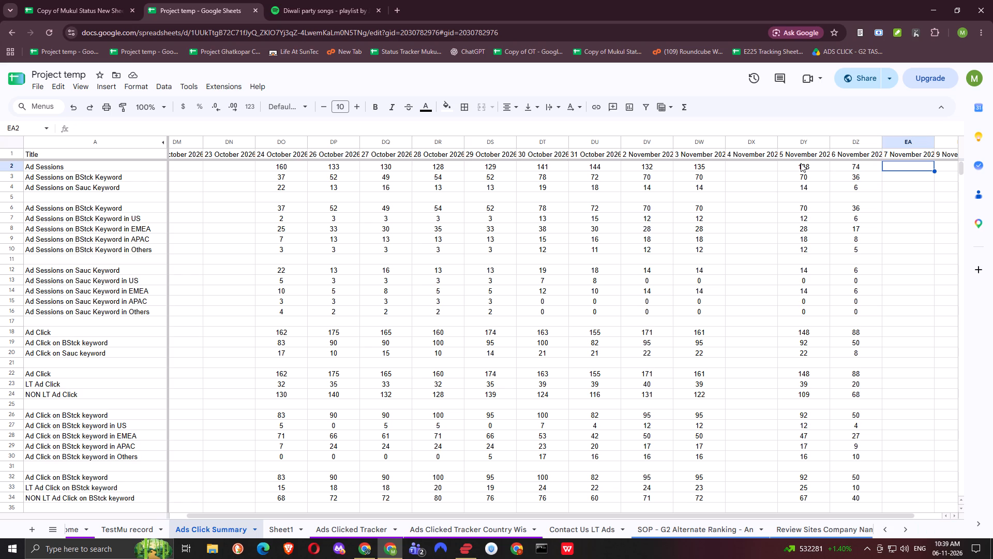
Review the status workbook's Fill Details and Ads Click sheets and Project temp's Ads Clicked Tracker for the 6 November ad counts.
left_click(35, 0)
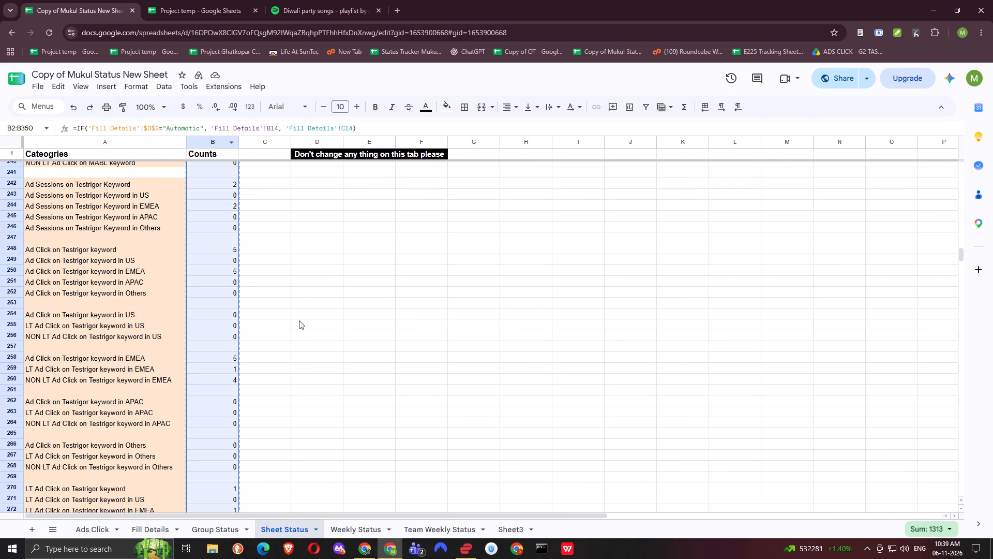
left_click(203, 529)
left_click(163, 524)
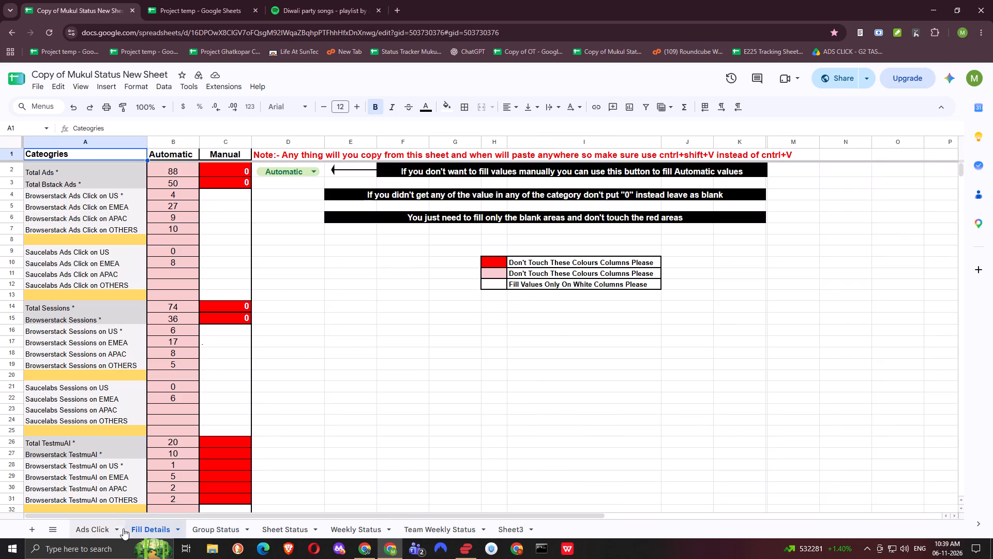
left_click(103, 531)
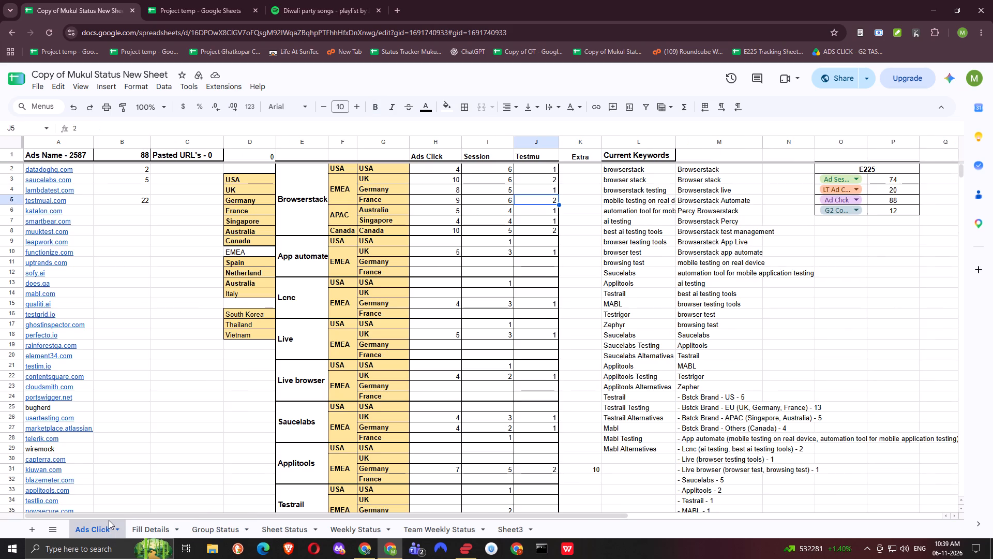
scroll(198, 349, "up", 5)
left_click(311, 0)
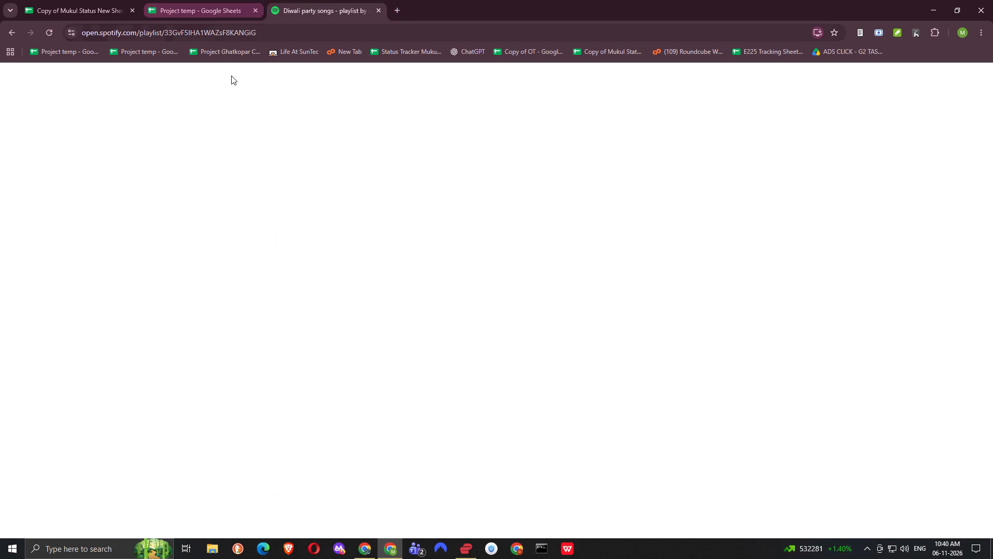
left_click(199, 5)
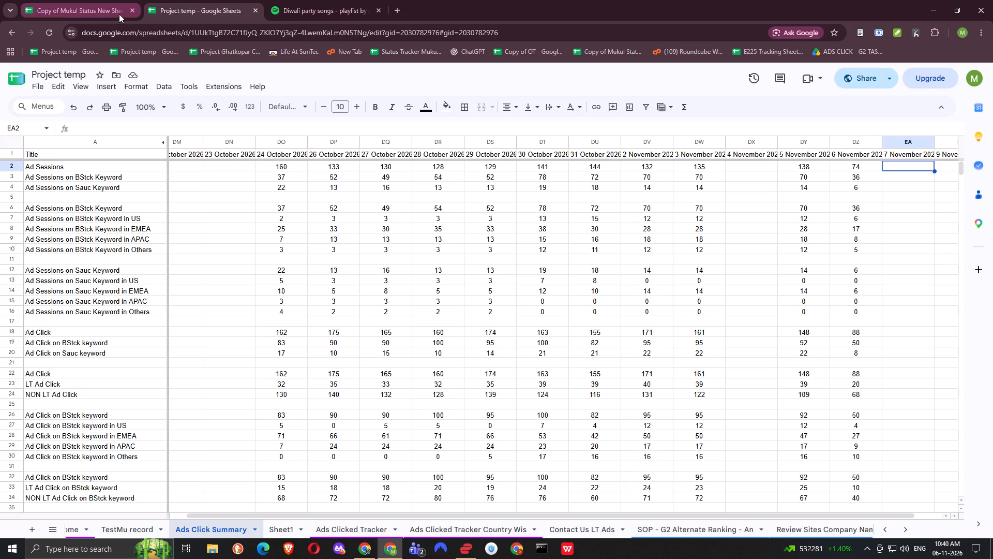
left_click(287, 526)
left_click(332, 524)
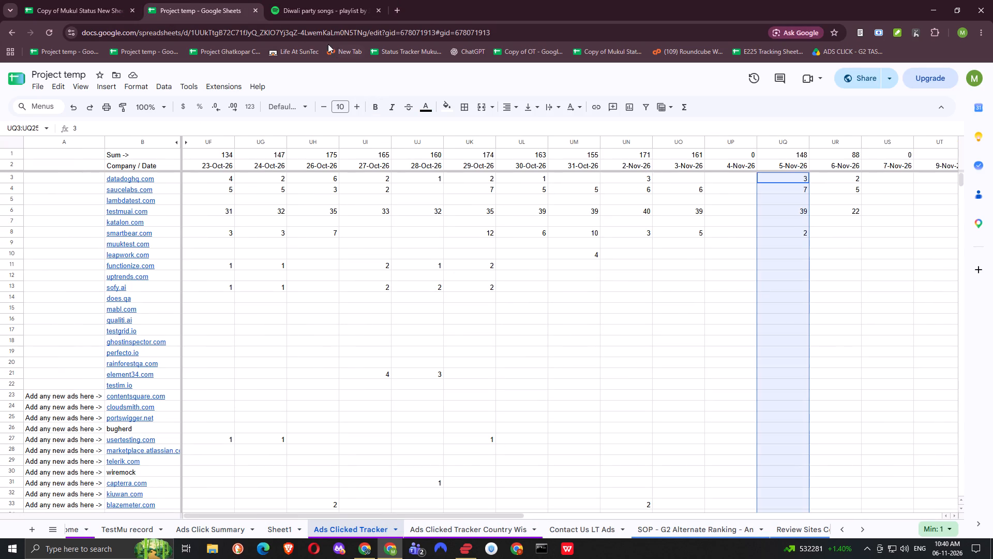
On the status workbook's Ads Click sheet, set the testmuai.com ad count in B5 to 20.
left_click(70, 0)
left_click(140, 203)
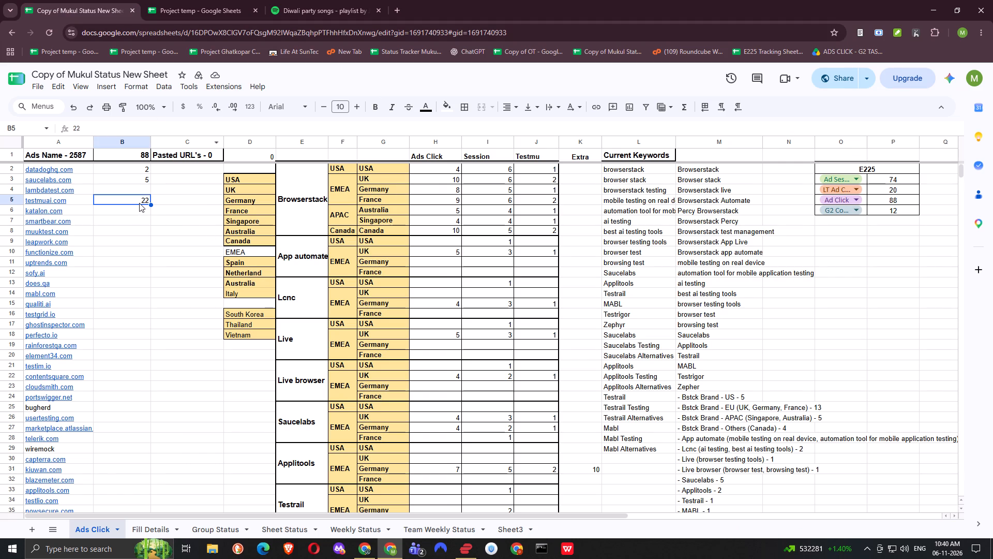
type("20")
key("Up")
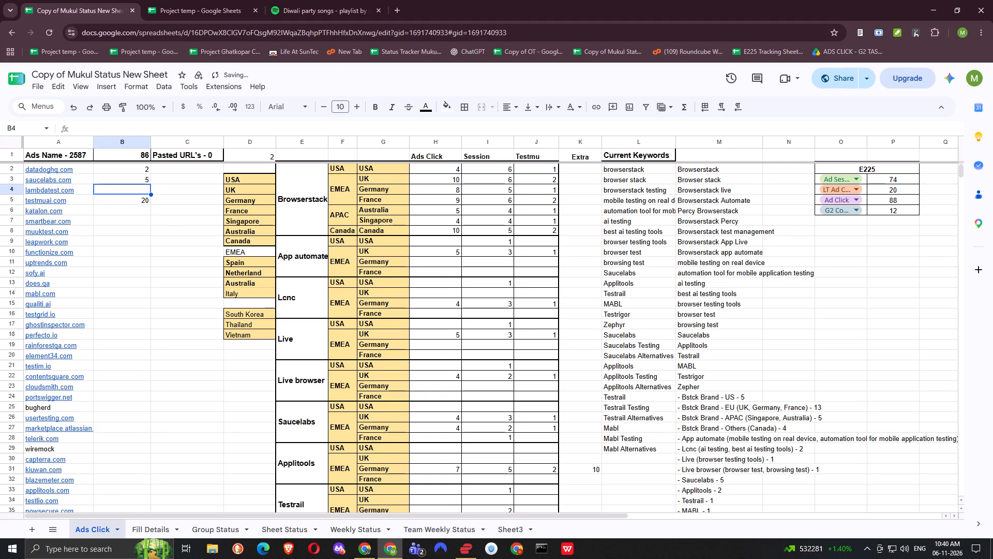
Enter an ad count of 1 for atera.com in B232 of Ads Click.
key("Down")
key("Down")
key("ctrl+Down")
key("ctrl+Down")
key("ctrl+Down")
key("ctrl+Down")
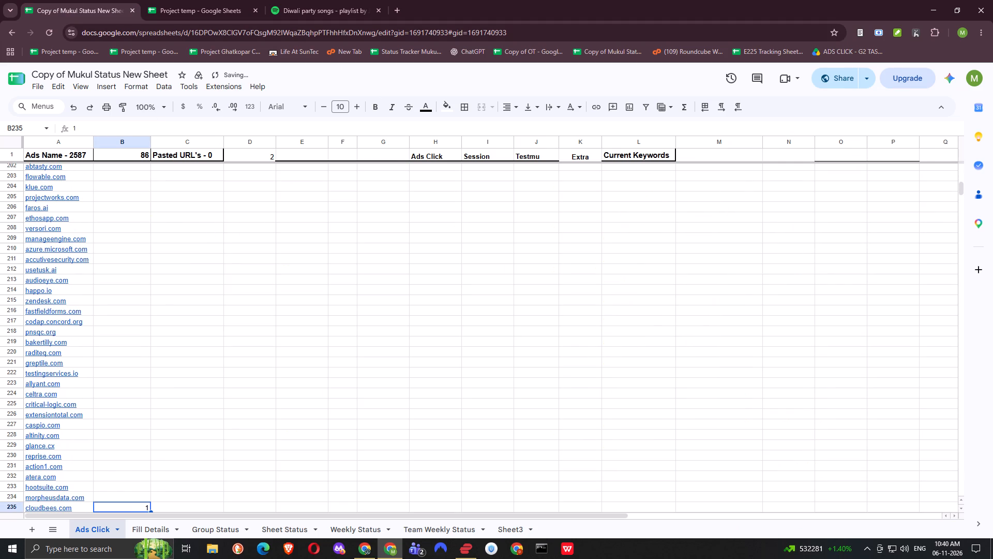
key("Up")
key("Up")
key("Up")
key("1")
key("Up")
Enter an ad count of 1 for flowable.com in B203 of Ads Click.
key("Up")
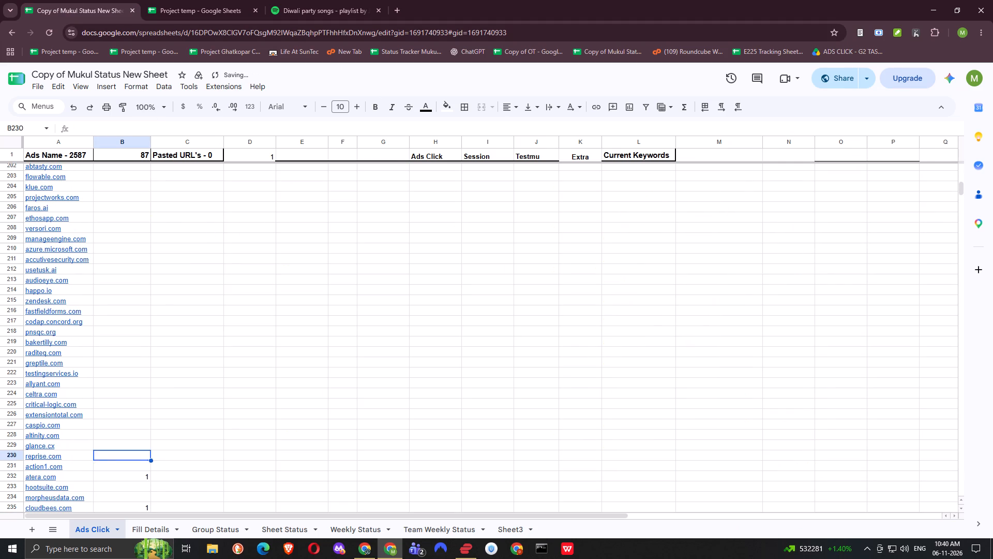
key("Up")
key("Up")
key("Up")
key("Up")
key("Up")
key("Up")
key("Up")
key("Up")
key("Up")
key("Up")
key("Up")
key("Up")
key("Up")
key("Up")
key("Up")
key("Up")
key("Up")
key("Up")
key("Up")
key("Up")
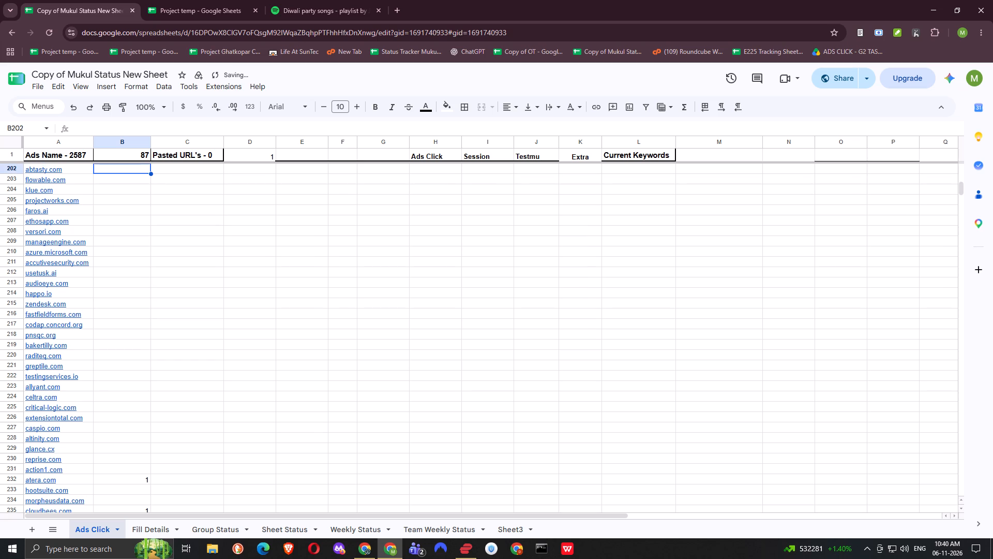
key("Down")
key("Down")
key("Up")
key("1")
key("Right")
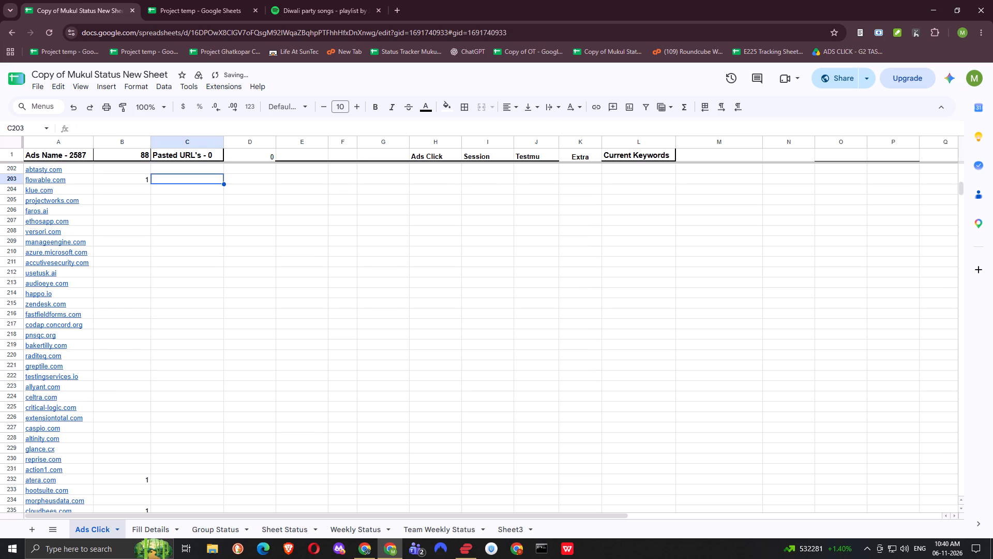
Copy the Ads Click counts B2:B2588 and paste them as values under 6-Nov-26 in Project temp's Ads Clicked Tracker, starting at UR3.
key("Up")
key("ctrl+Down")
key("Up")
key("ctrl+Up")
key("Down")
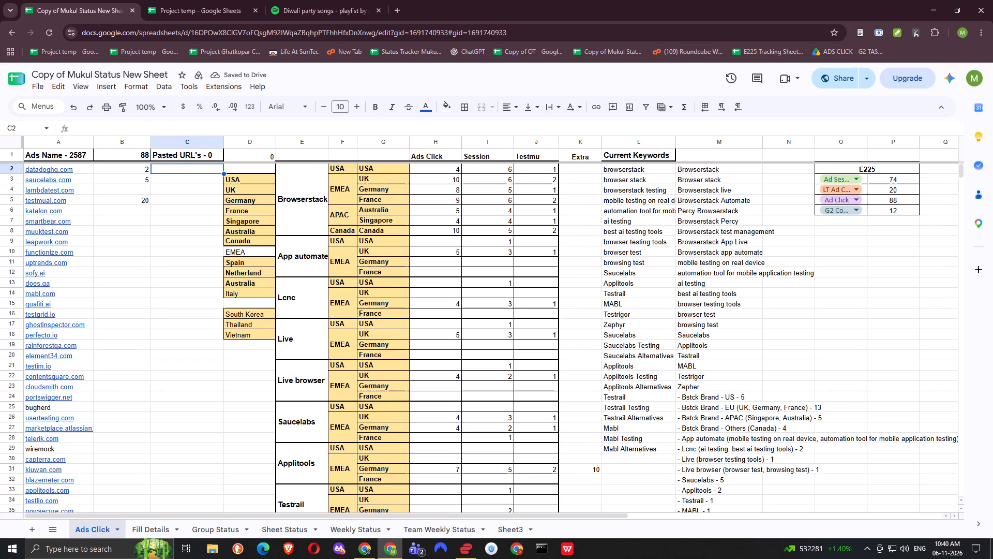
key("Left")
key("ctrl+shift+Down")
key("ctrl+shift+Down")
key("ctrl+shift+Down")
key("ctrl+shift+Down")
key("ctrl+shift+Down")
key("ctrl+shift+Down")
key("ctrl+shift+Down")
key("ctrl+shift+Down")
key("ctrl+shift+Down")
key("ctrl+shift+Down")
key("ctrl+shift+Down")
key("ctrl+shift+Down")
key("ctrl+shift+Down")
key("ctrl+shift+Down")
key("ctrl+shift+Down")
key("ctrl+shift+Down")
key("ctrl+shift+Down")
key("ctrl+shift+Down")
key("ctrl+shift+Down")
key("ctrl+shift+Down")
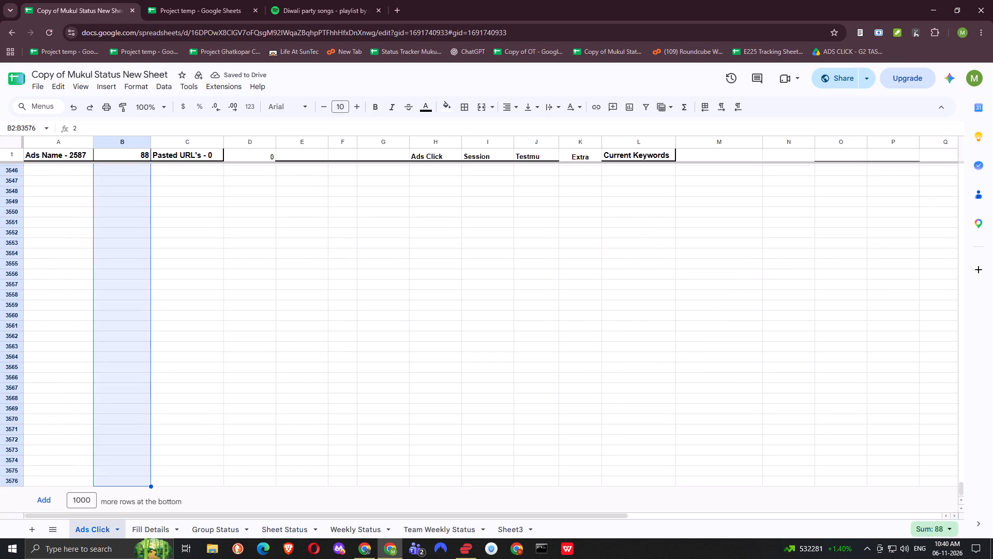
key("ctrl+shift+Up")
key("ctrl+c")
key("ctrl+c")
key("ctrl+c")
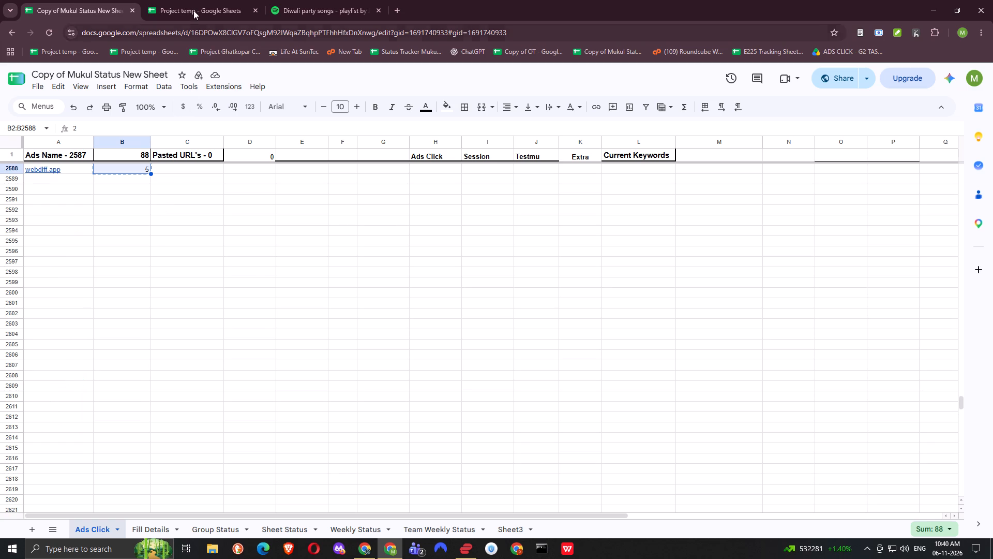
left_click(199, 0)
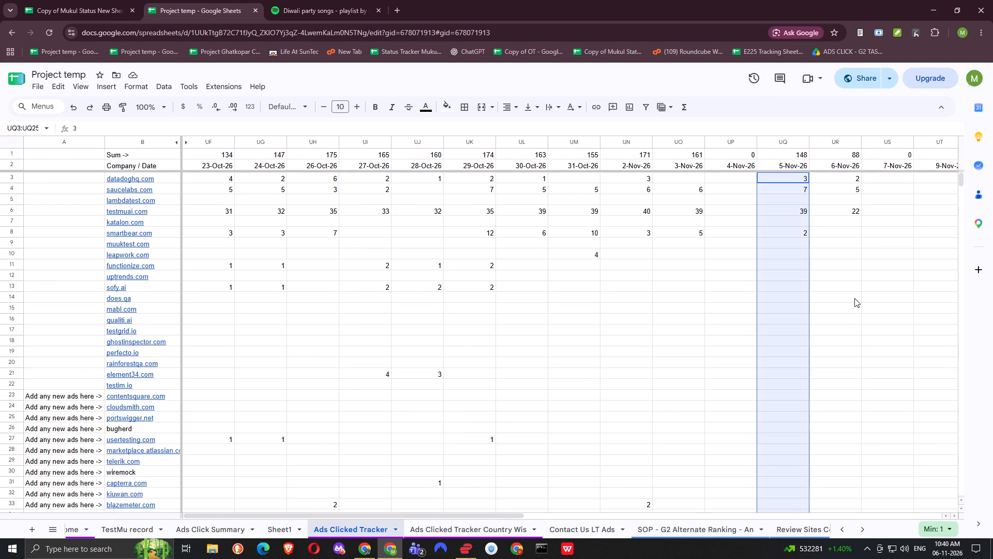
left_click(842, 183)
key("Right")
key("Up")
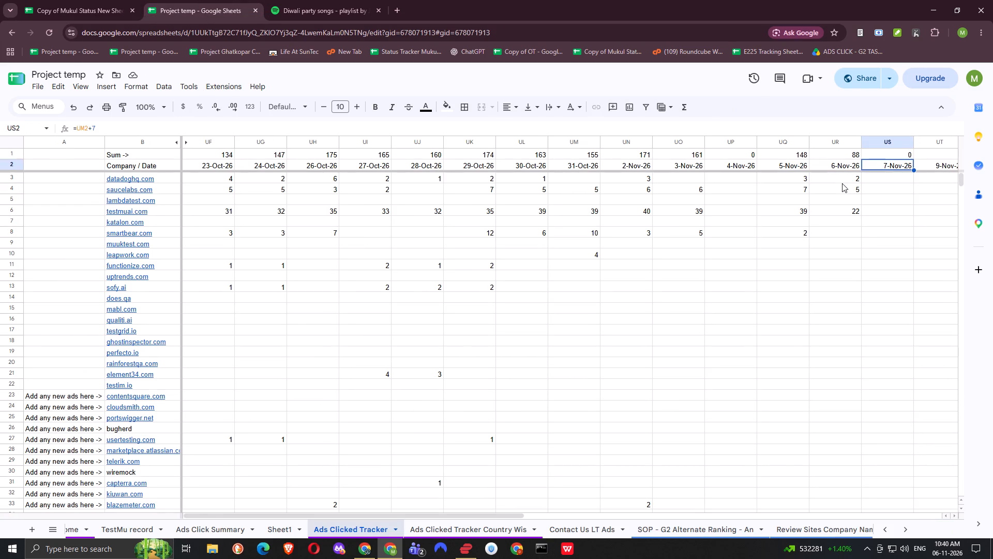
key("Down")
key("Left")
key("ctrl+shift+v")
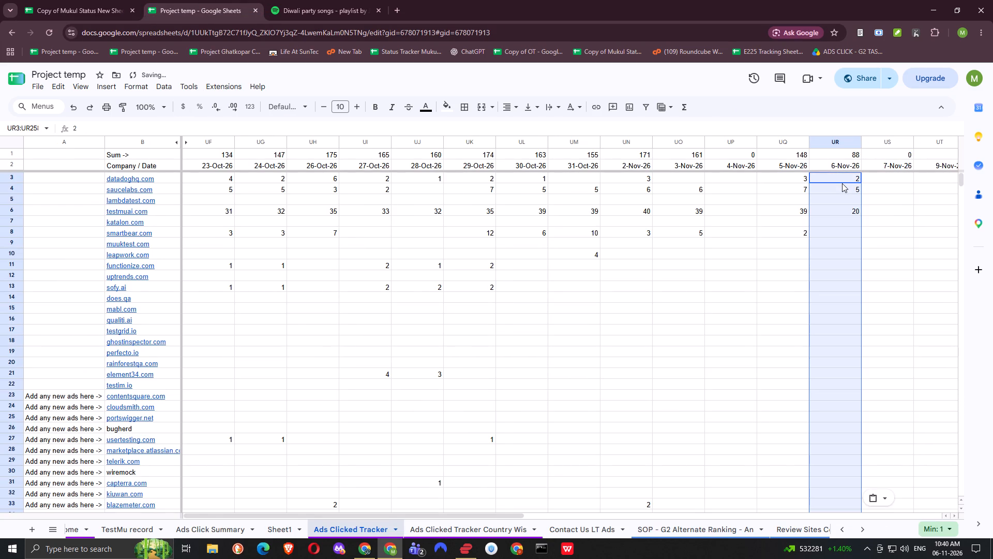
Find the tracker's last listed company, kosmos-digital.com, in Ads Click and copy the following entry, webdiff.app, into tracker cell B2589.
left_click(66, 258)
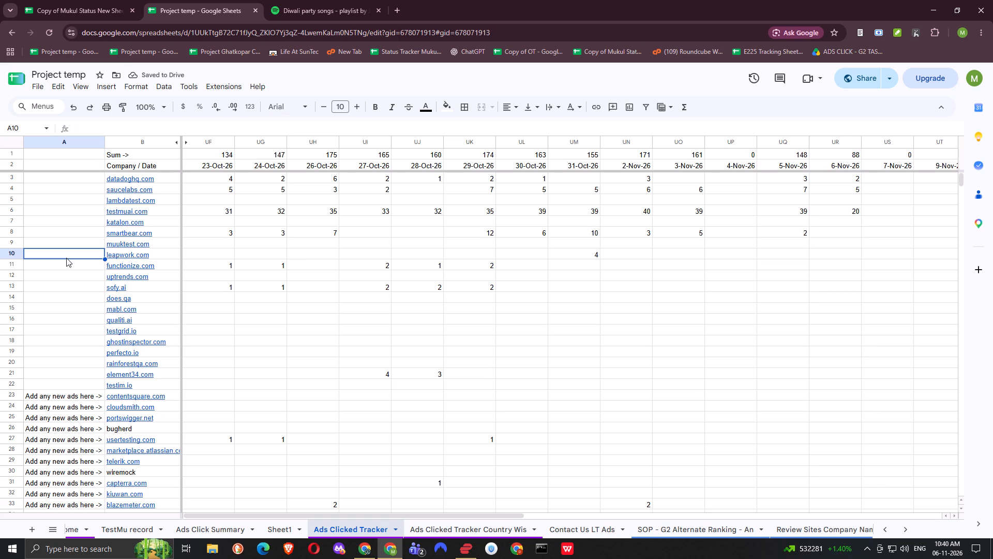
key("Right")
key("ctrl+Down")
key("Down")
key("Up")
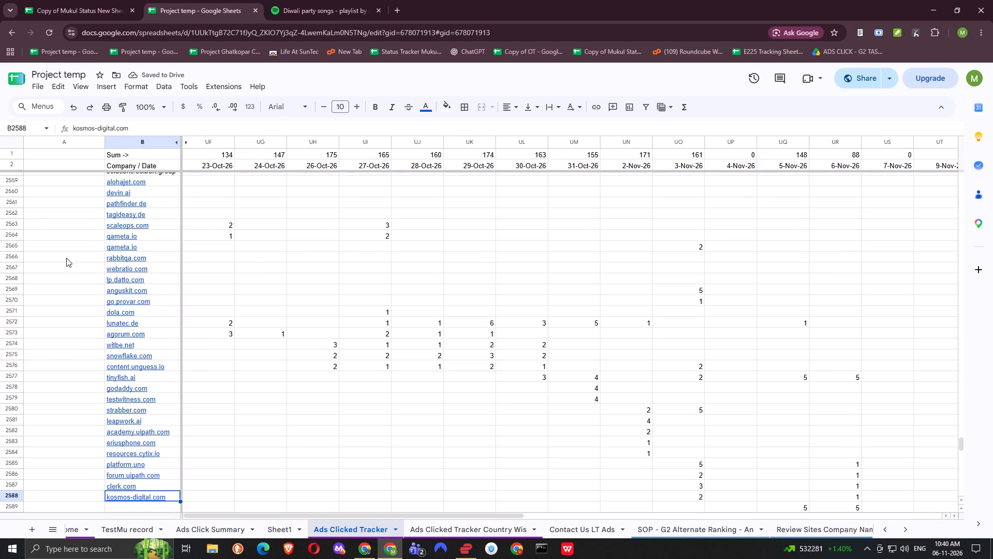
key("ctrl+c")
left_click(56, 4)
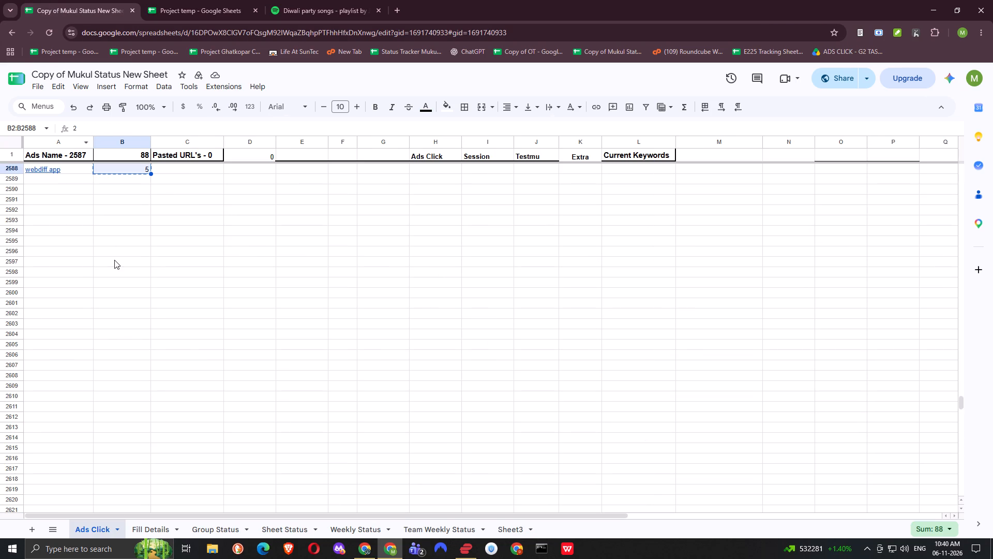
key("ctrl+f")
key("ctrl+v")
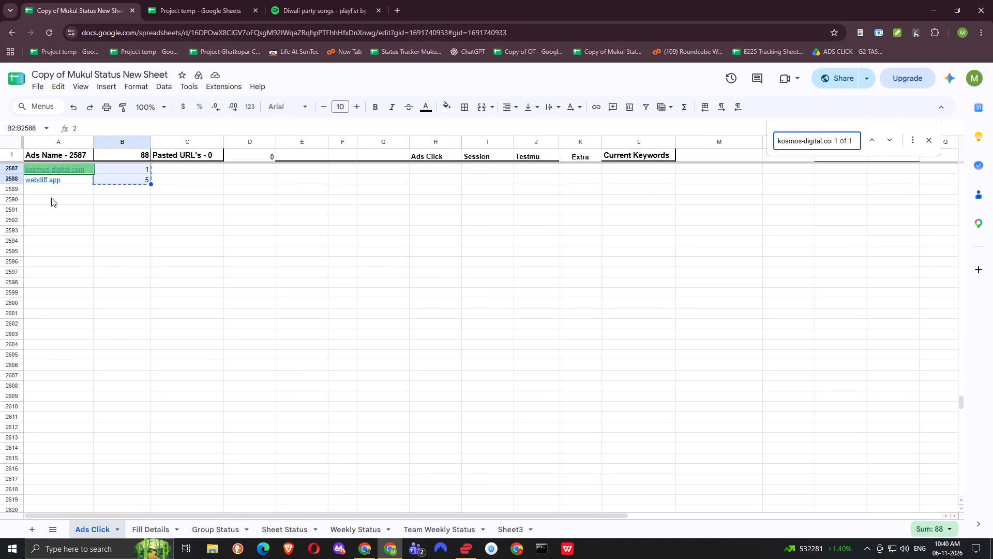
left_click(74, 181)
key("ctrl+c")
left_click(203, 2)
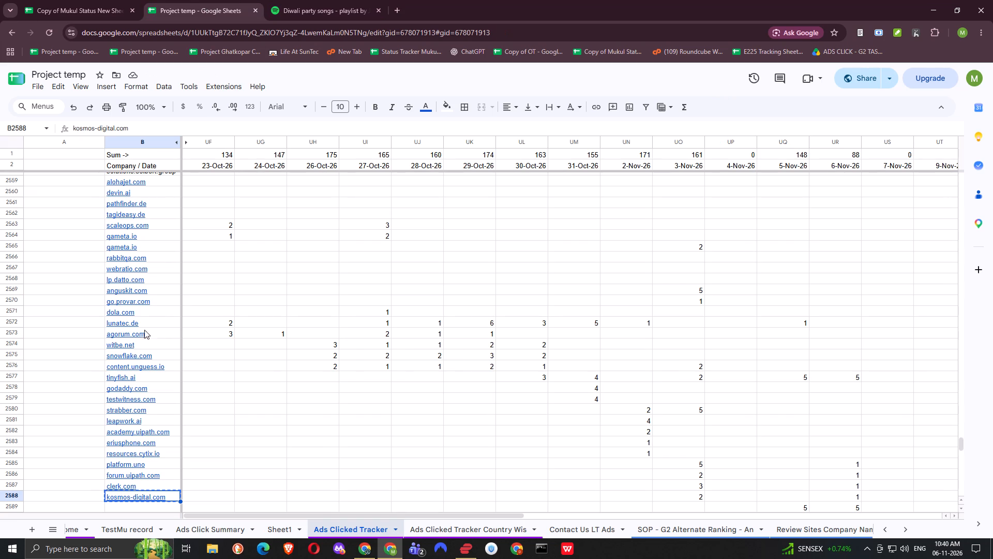
key("Down")
key("ctrl+v")
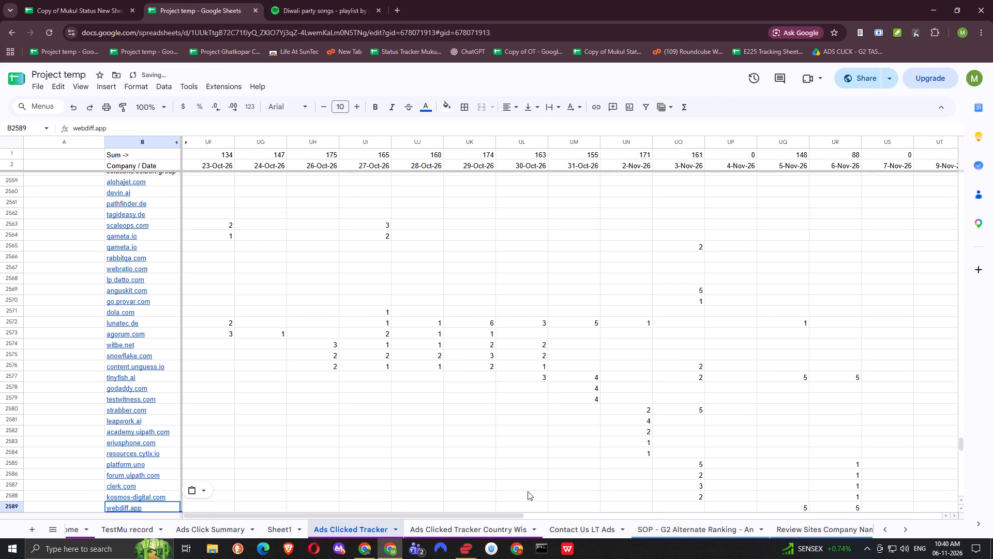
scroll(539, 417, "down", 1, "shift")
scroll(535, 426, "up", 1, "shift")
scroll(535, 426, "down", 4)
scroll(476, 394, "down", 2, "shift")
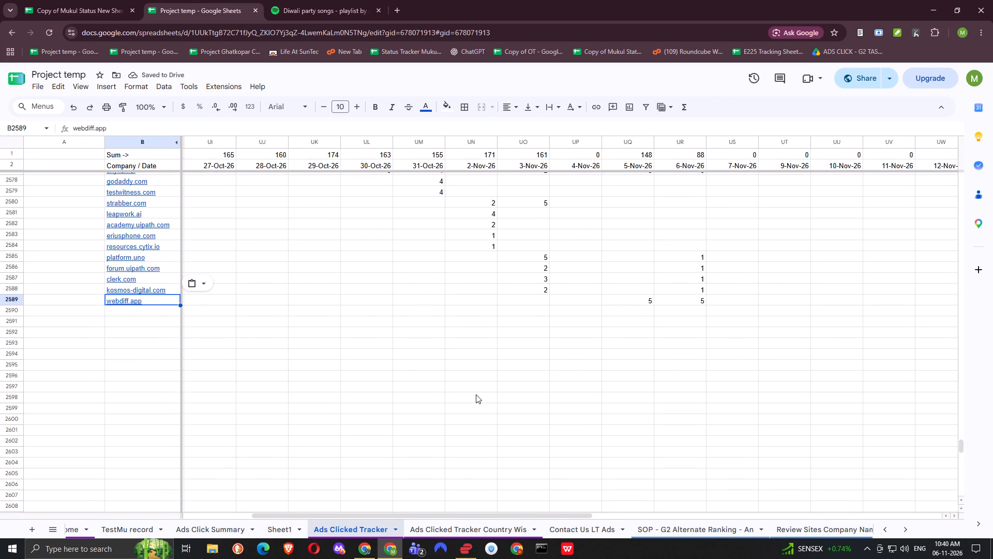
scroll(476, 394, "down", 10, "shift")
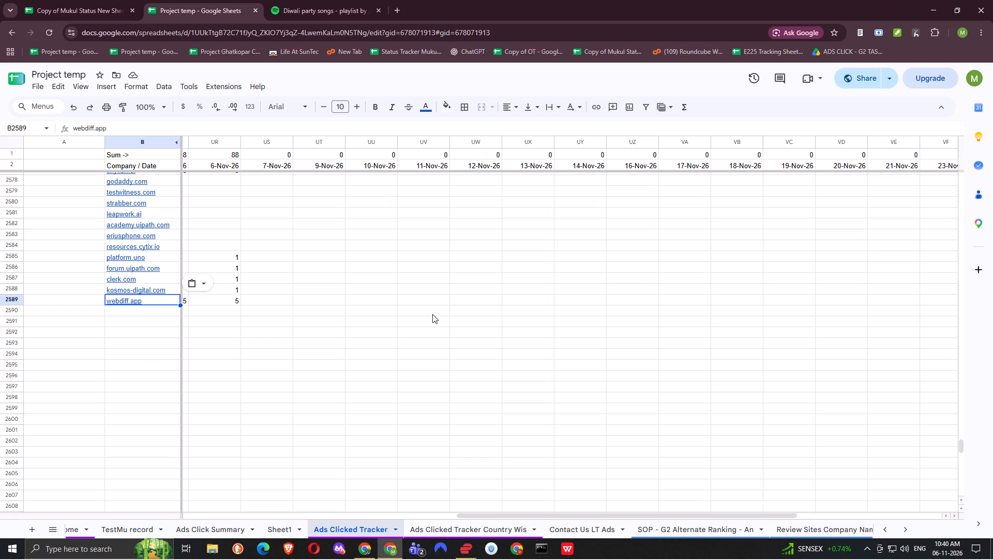
Return to the status workbook's Ads Click sheet and select cell C2 under Pasted URL's.
left_click(100, 0)
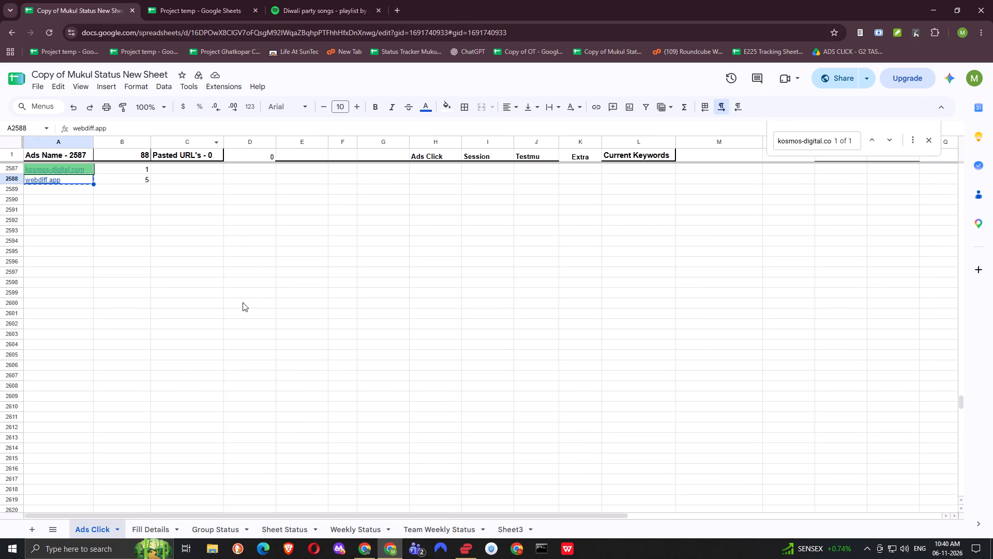
scroll(243, 302, "up", 3)
left_click(191, 319)
key("ctrl+Up")
key("Down")
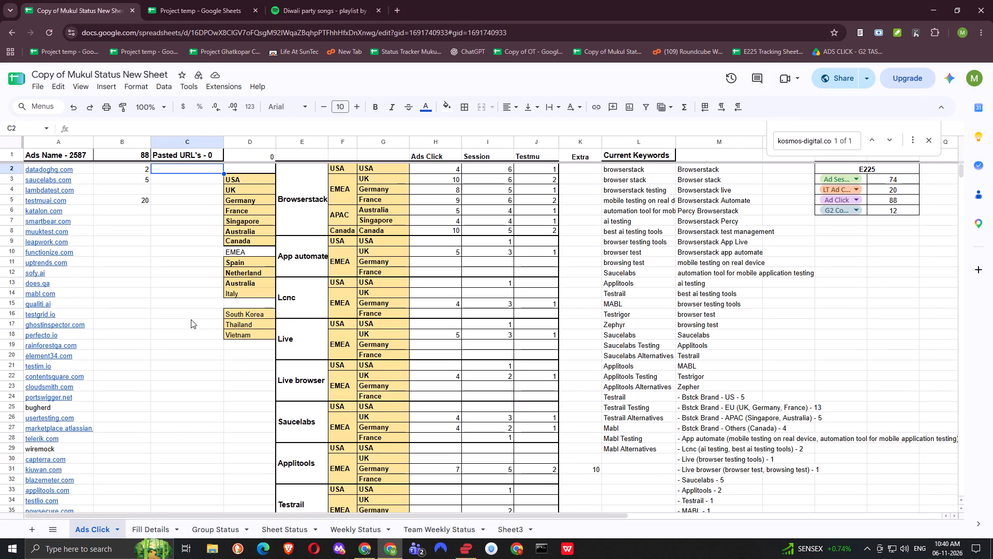
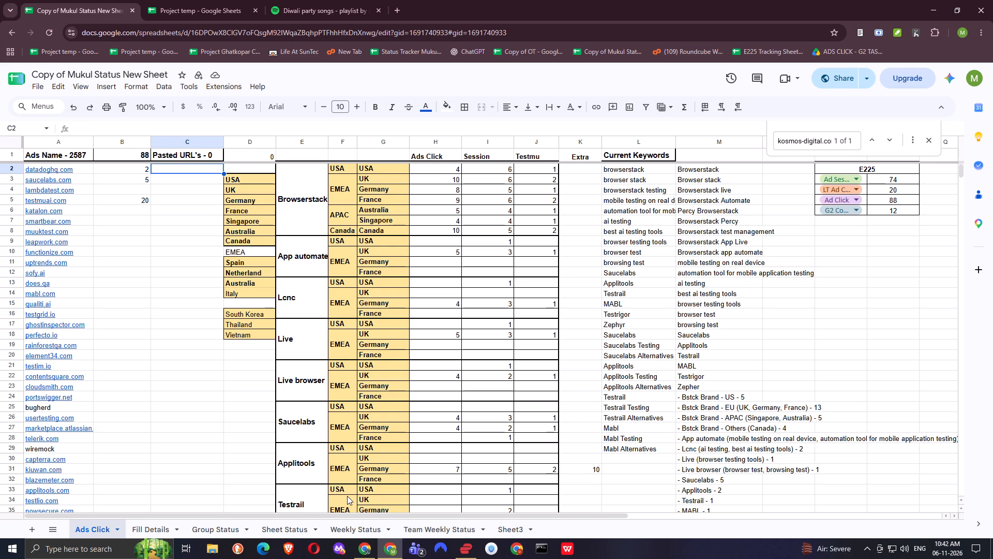
Switch back to the Project temp workbook's Ads Clicked Tracker sheet.
left_click(201, 0)
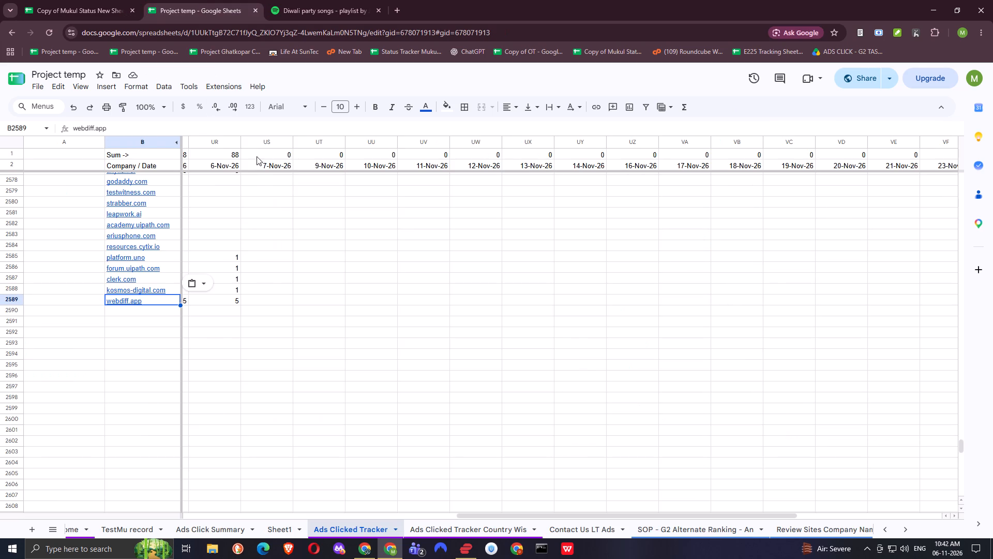
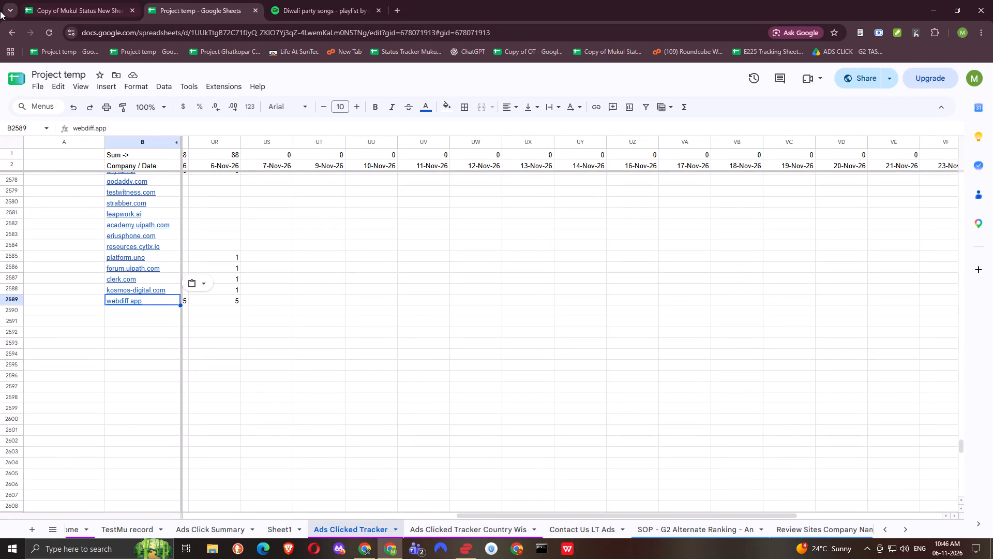
Switch to the Copy of Mukul Status New Sheet workbook's Ads Click sheet.
left_click(46, 0)
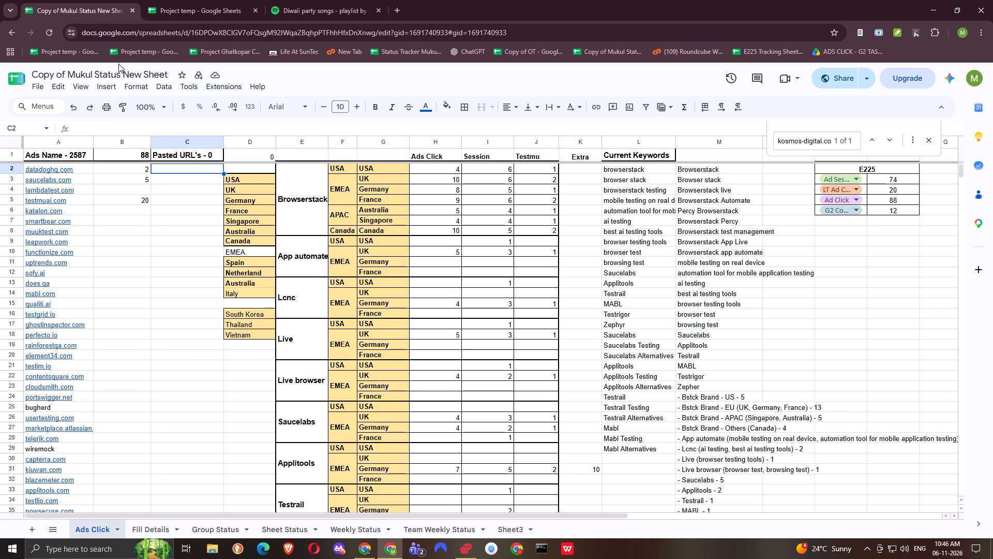